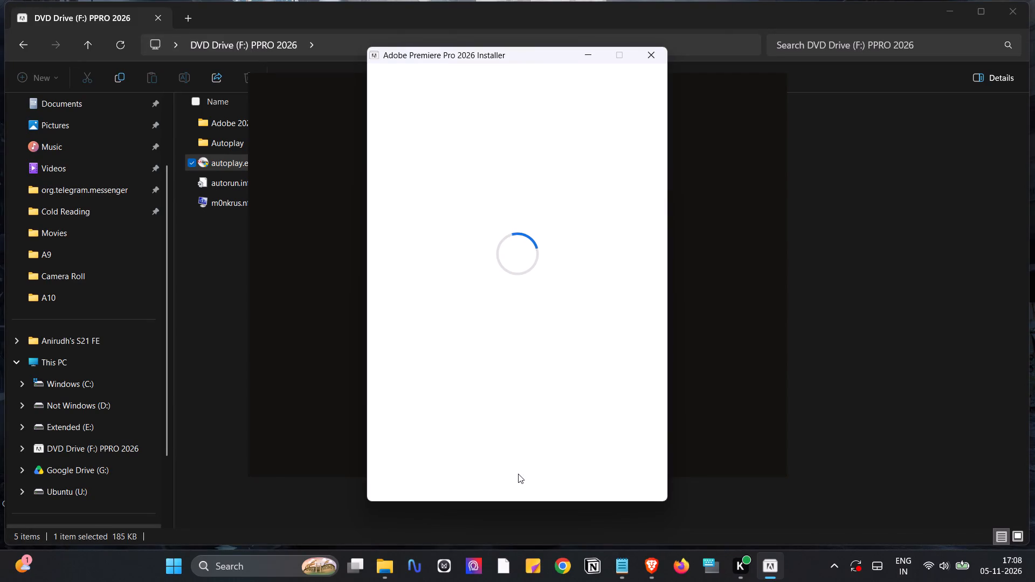
Look inside the Adobe 2026 folder on the PPRO 2026 DVD drive, and return to the Premiere Pro 2026 installer.
left_click(208, 294)
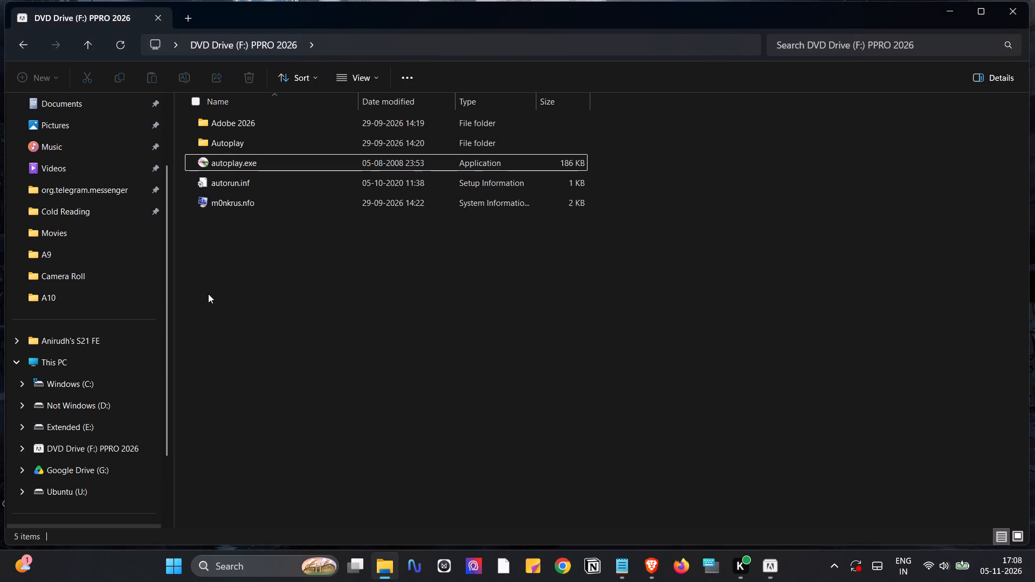
double_click(225, 122)
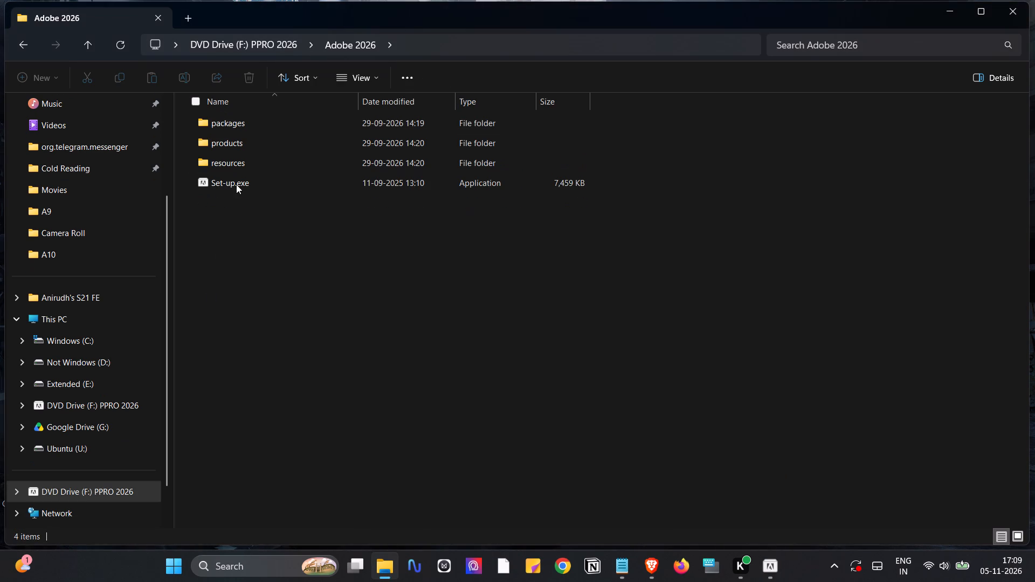
left_click(770, 579)
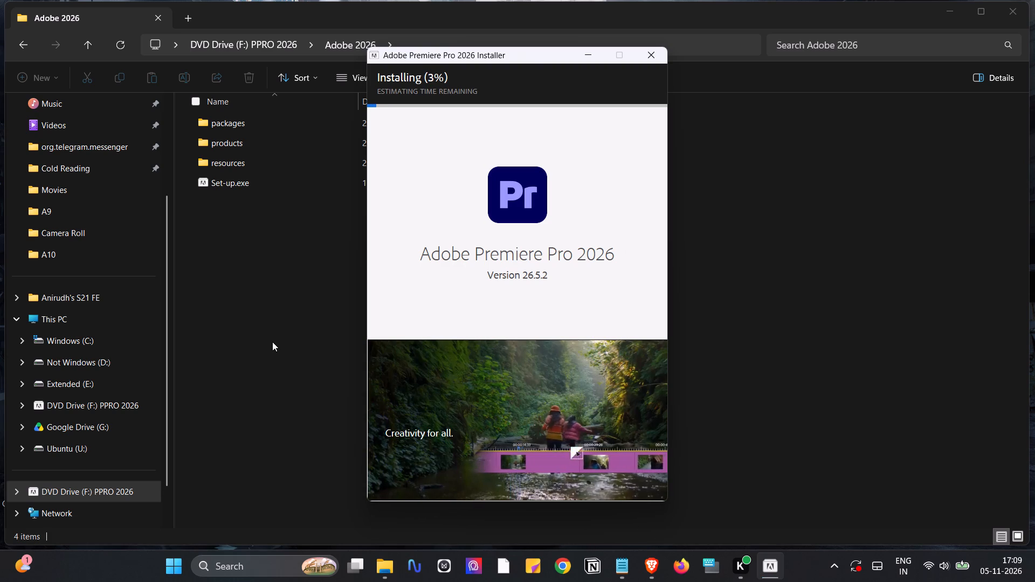
Check the free space on the drives in This PC, and return to the Premiere Pro 2026 installer's progress.
left_click(53, 322)
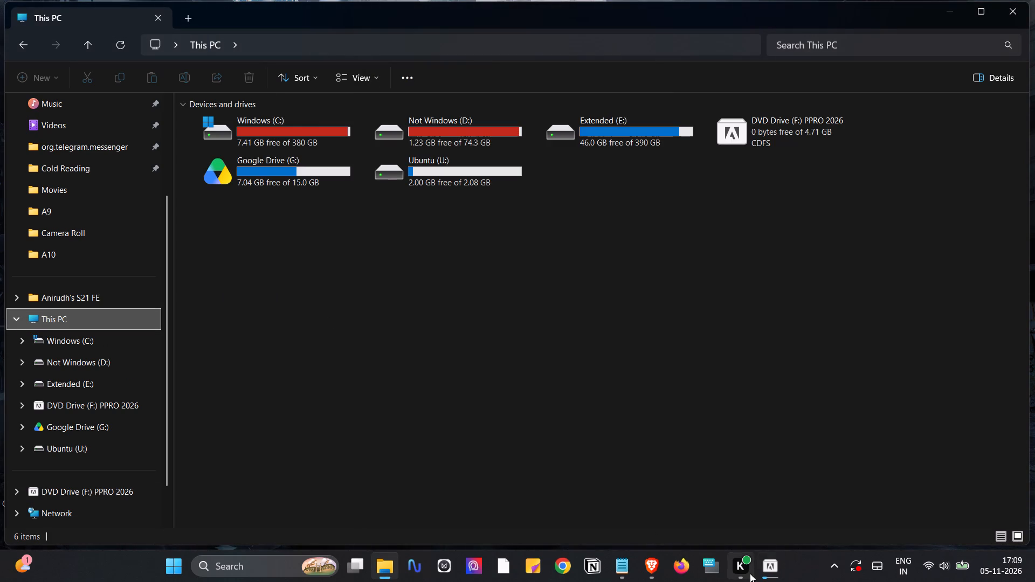
left_click(777, 573)
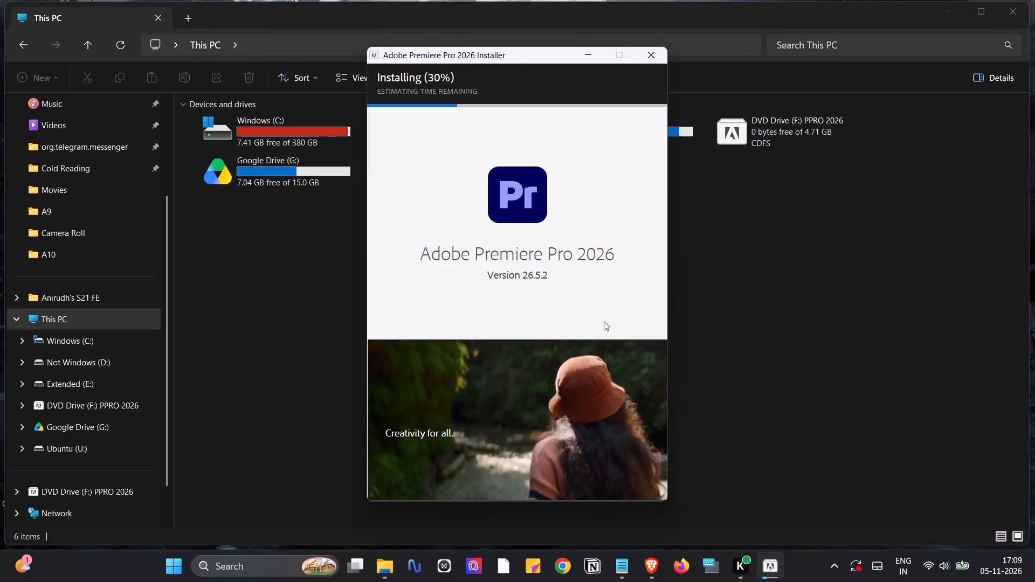
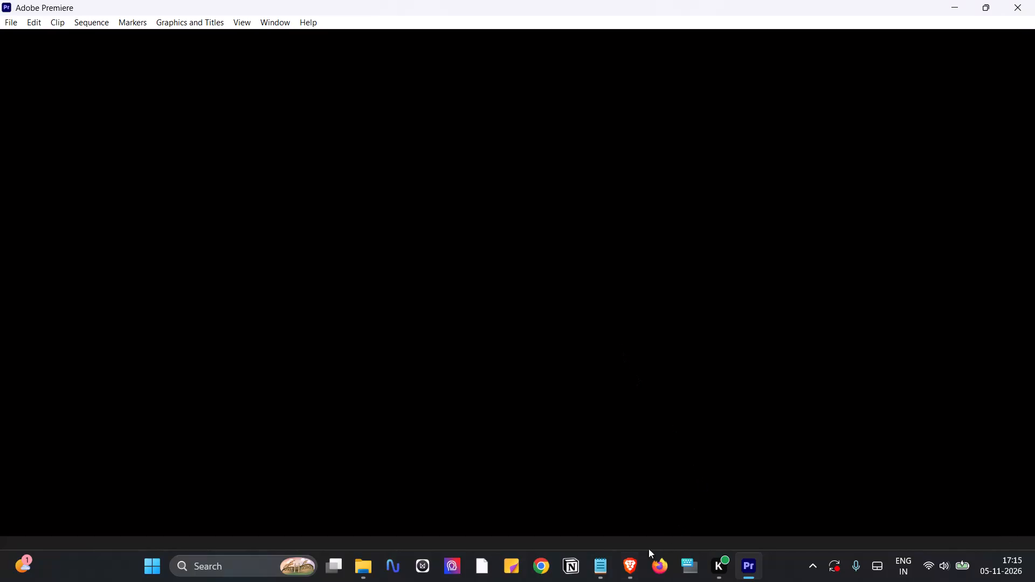
Open the recent Reel project from the Premiere home screen.
left_click(632, 456)
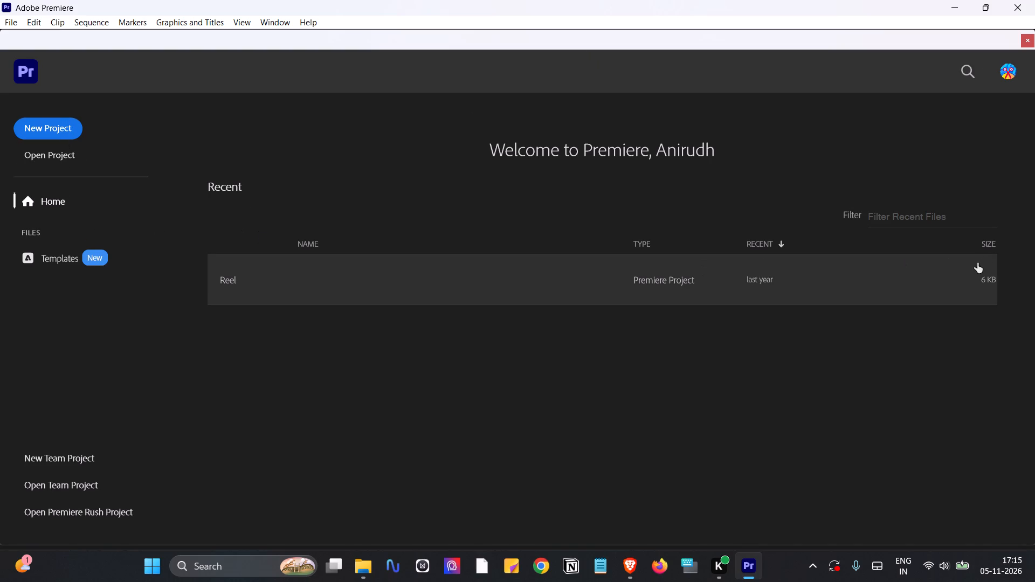
right_click(269, 272)
left_click(327, 279)
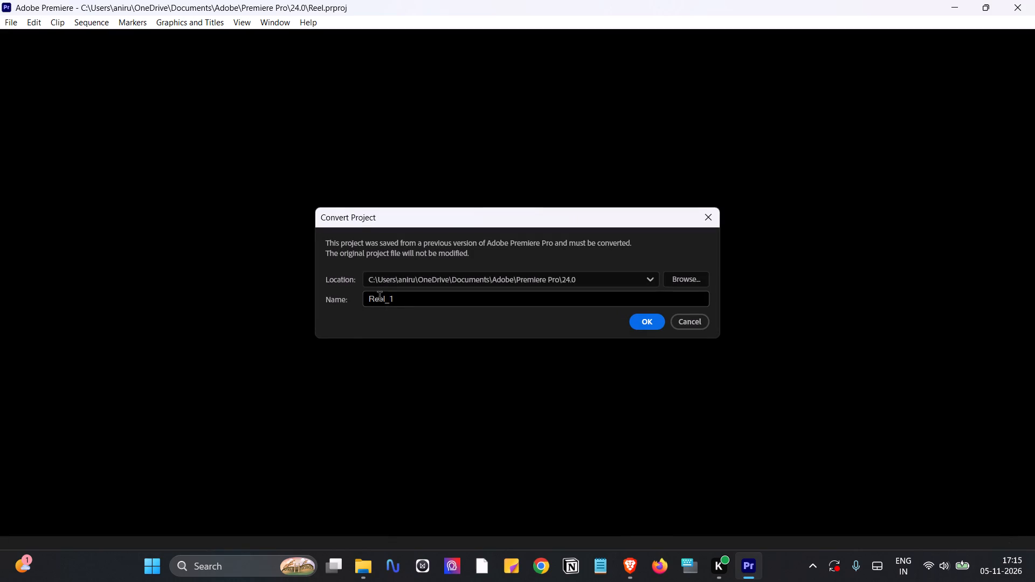
Convert the project as Reel_1 into a new folder named Export inside the Adobe folder on Extended (E:).
scroll(617, 266, "right", 1)
left_click(685, 283)
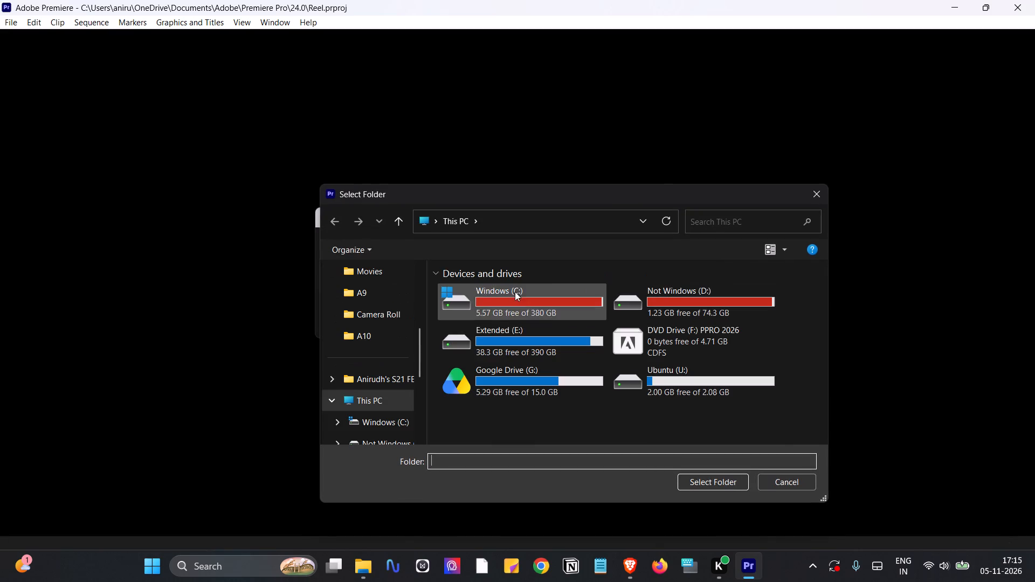
left_click(810, 191)
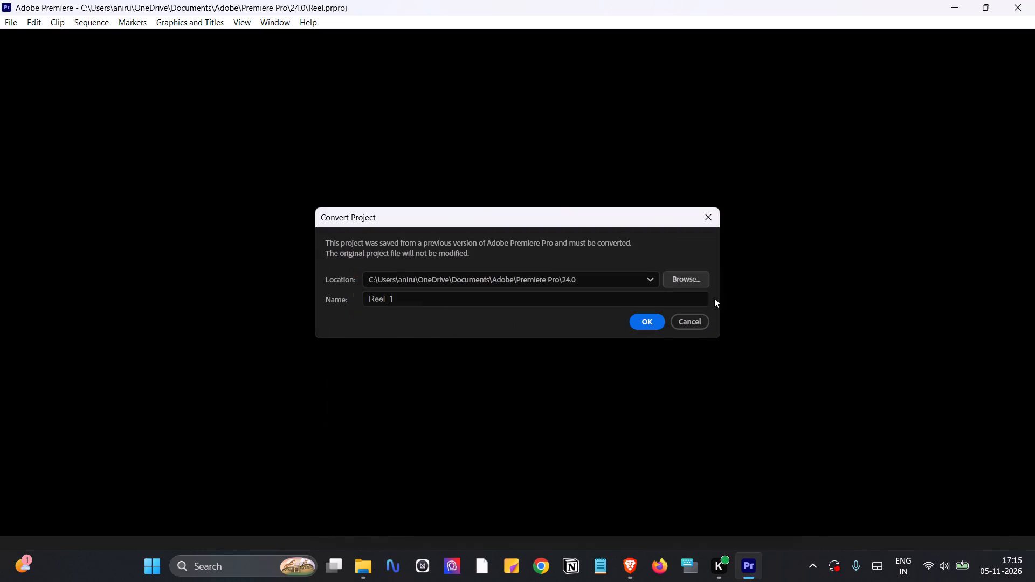
left_click(700, 274)
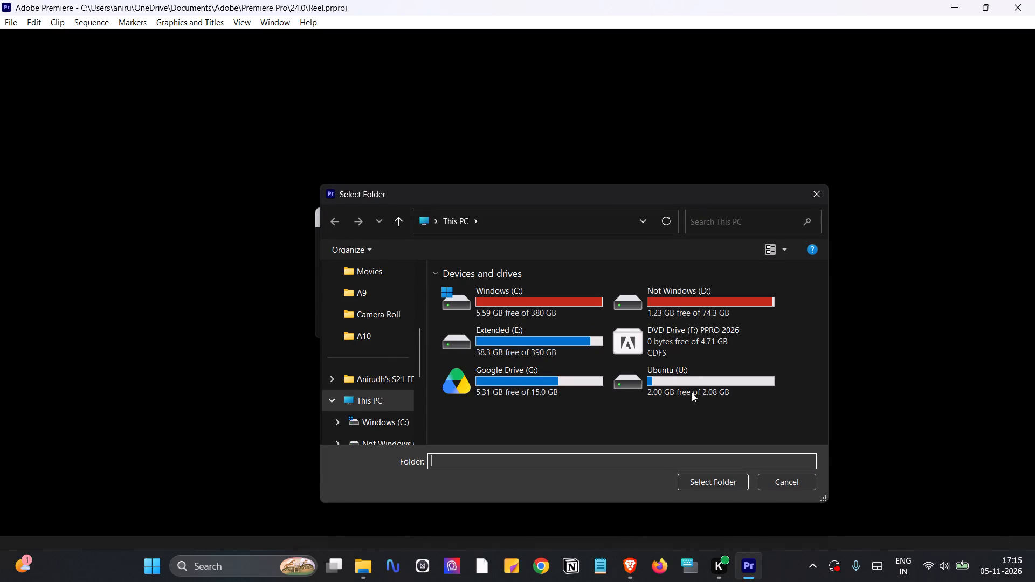
double_click(544, 348)
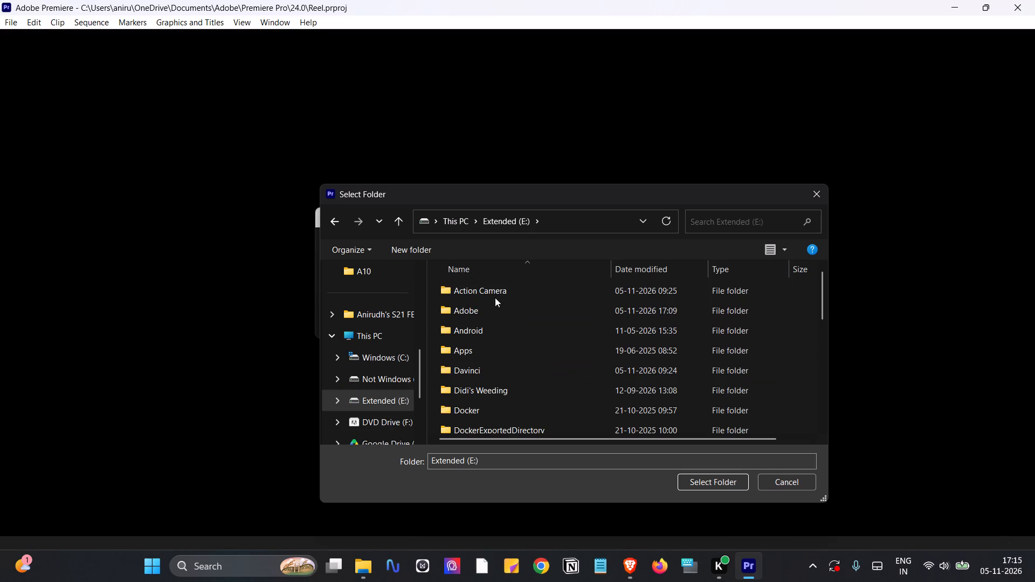
left_click(467, 318)
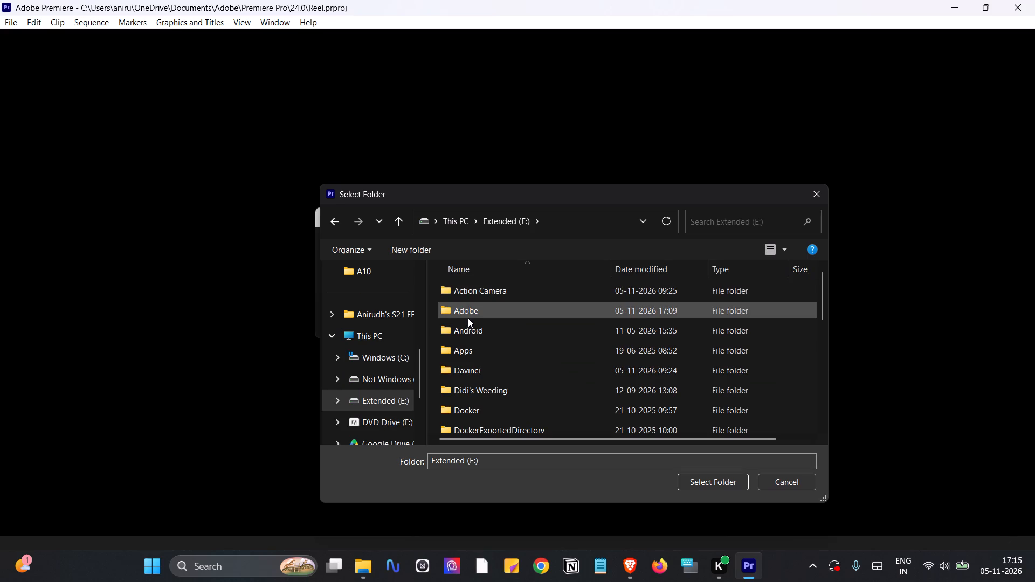
double_click(468, 318)
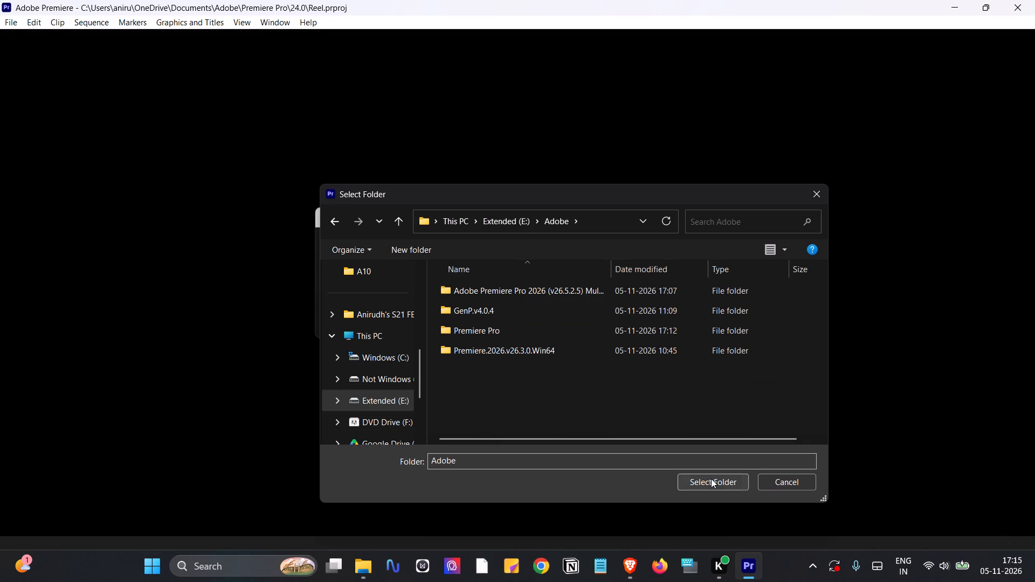
left_click(418, 253)
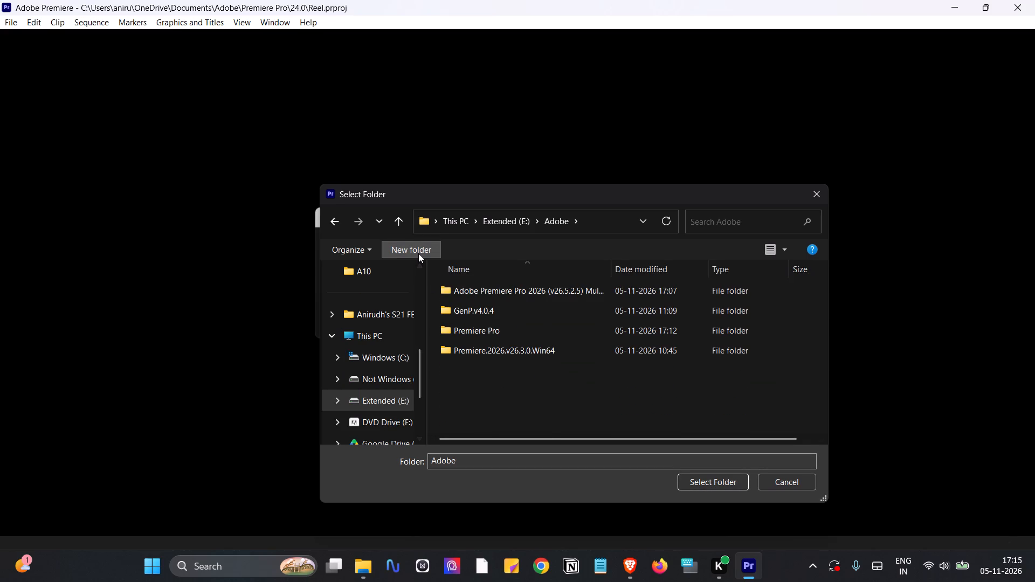
type("Export")
key("Return")
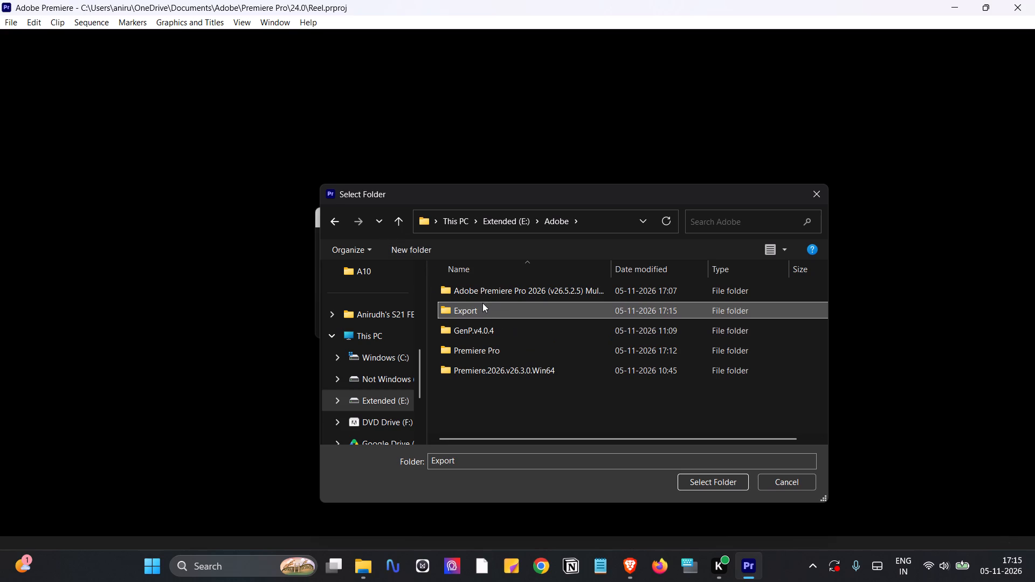
double_click(479, 312)
left_click(723, 484)
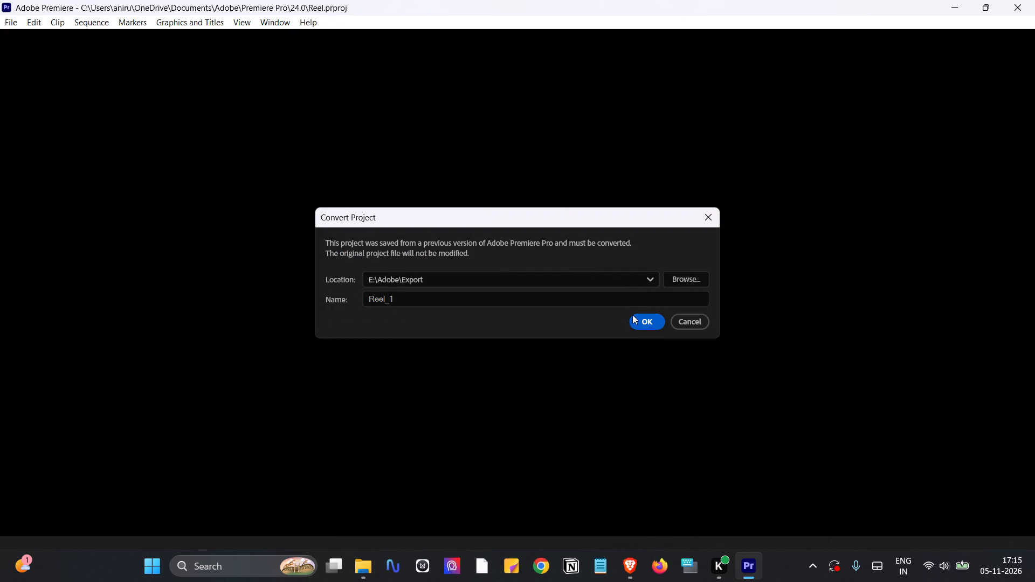
left_click(658, 317)
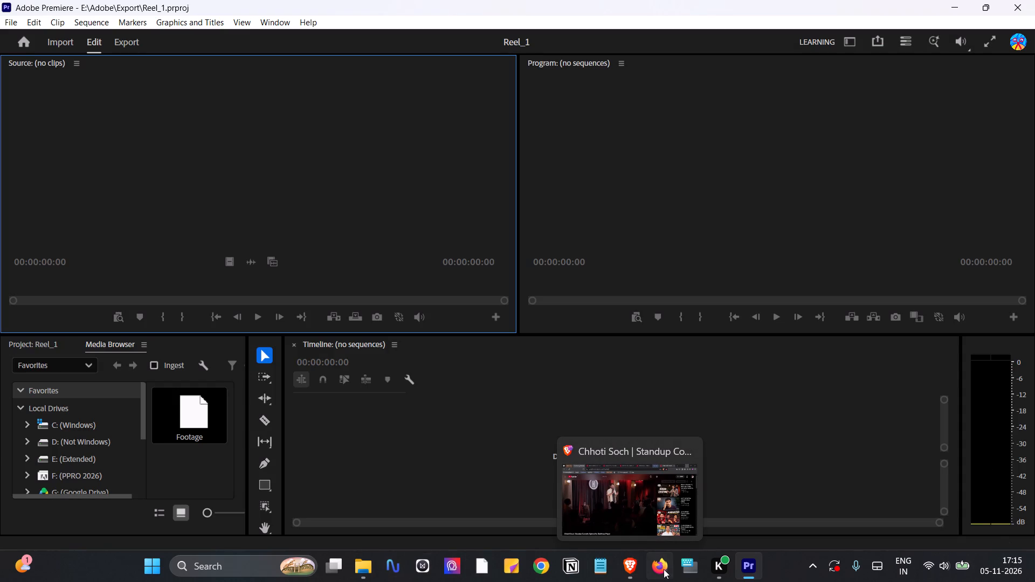
Switch to File Explorer and eject the PPRO 2026 DVD drive.
left_click(366, 565)
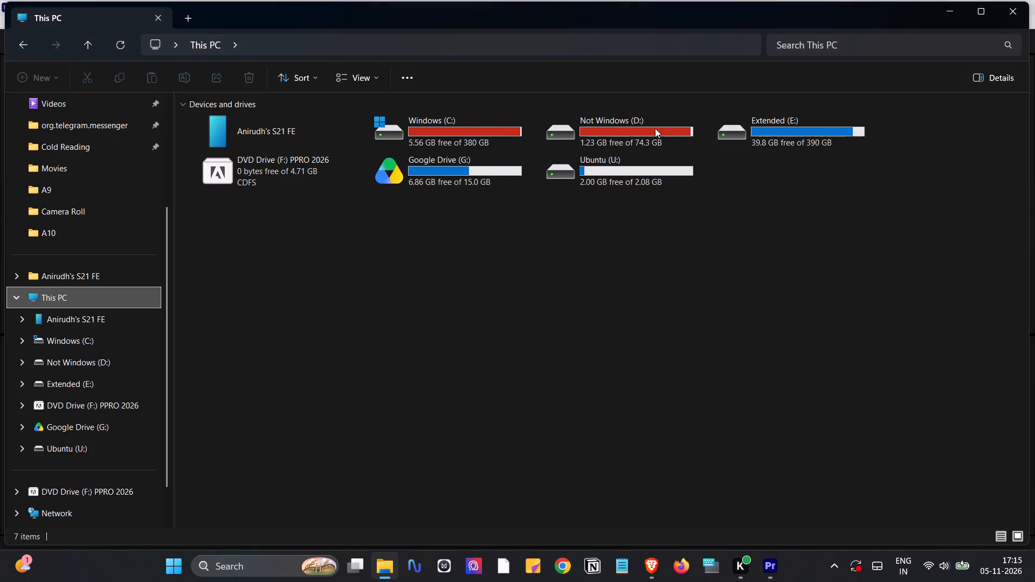
right_click(274, 178)
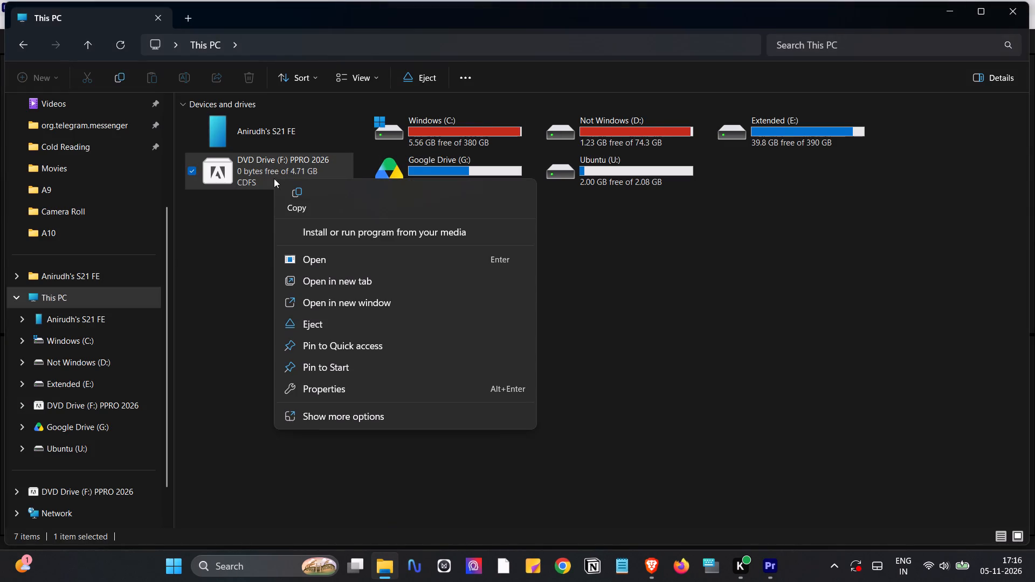
left_click(316, 325)
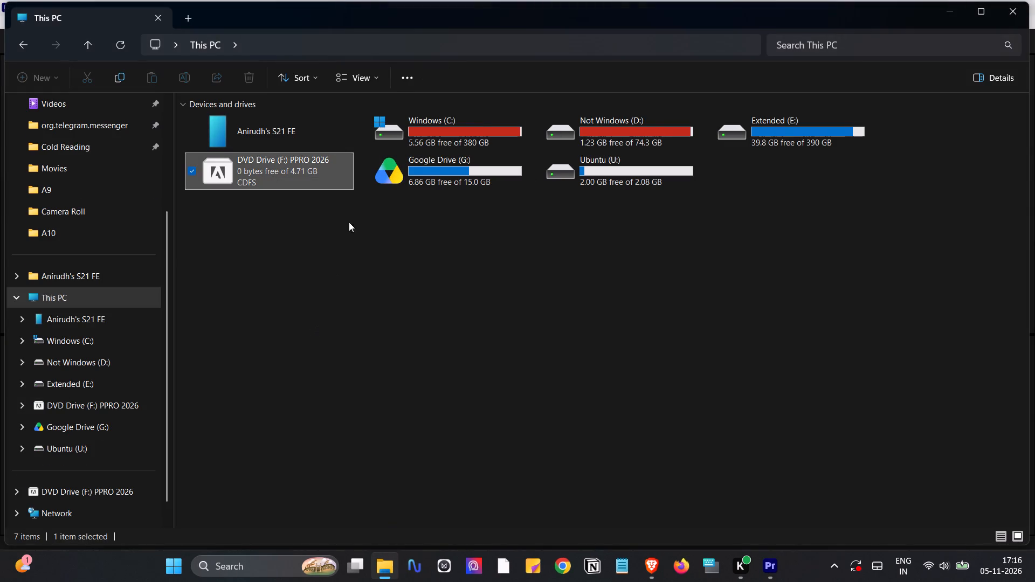
Delete the Adobe Premiere Pro 2026 (v26.5.2.5), GenP.v4.0.4 and Premiere.2026.v26.3.0.Win64 folders and CGP.nfo from the Adobe folder on Extended (E:), and close the folder window.
double_click(762, 123)
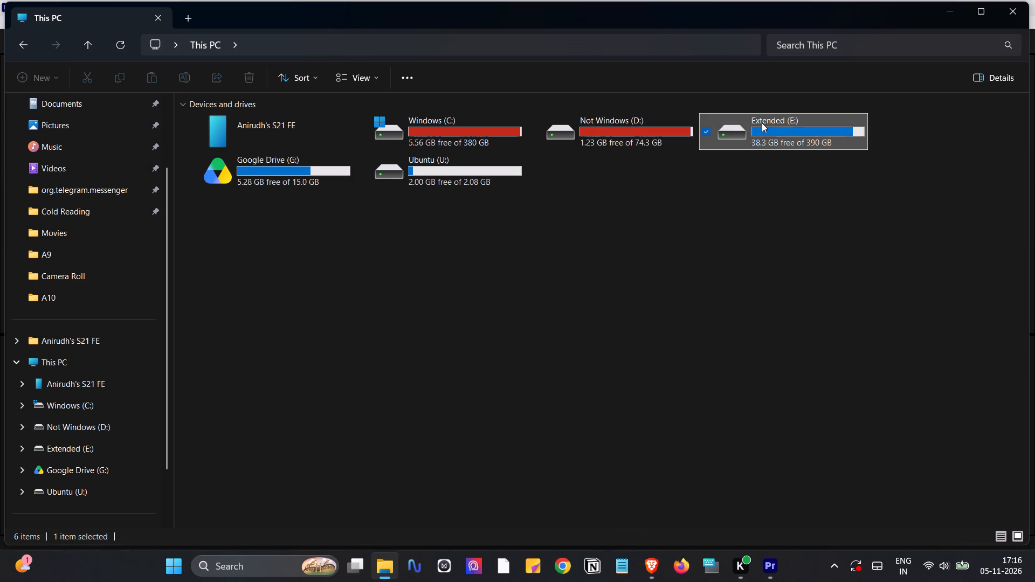
double_click(240, 135)
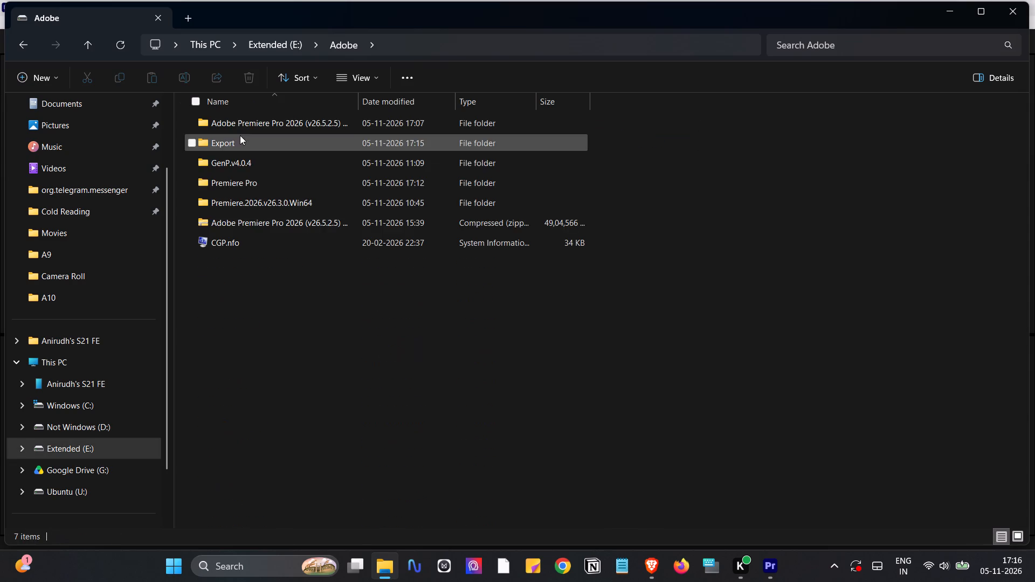
left_click(190, 122)
left_click(194, 162)
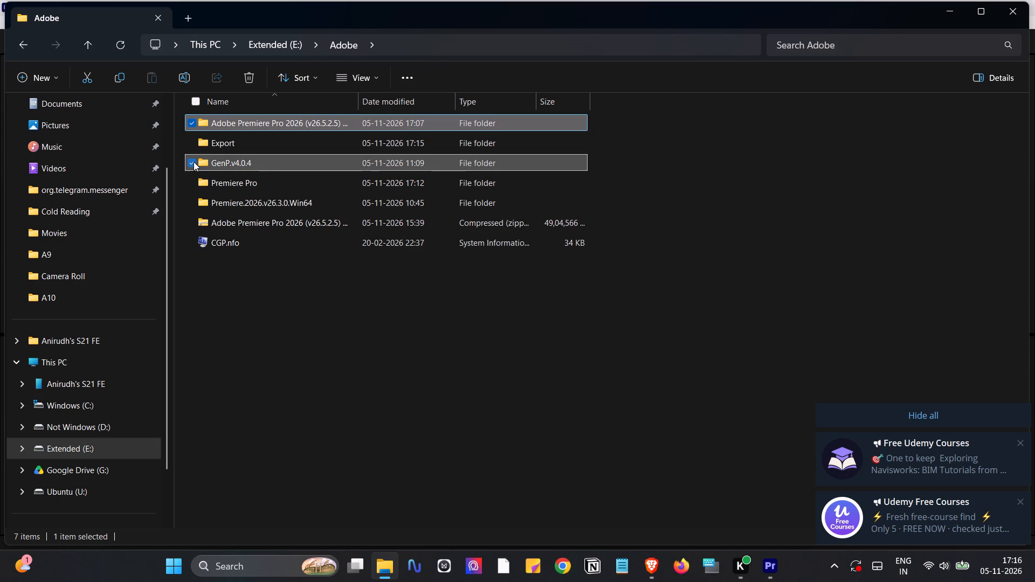
left_click(191, 202)
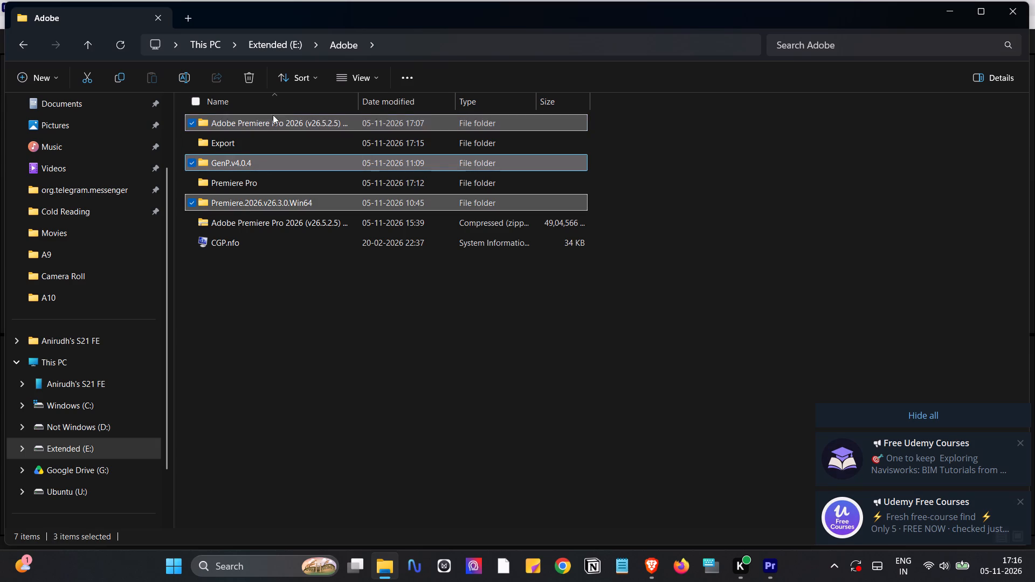
left_click(188, 240)
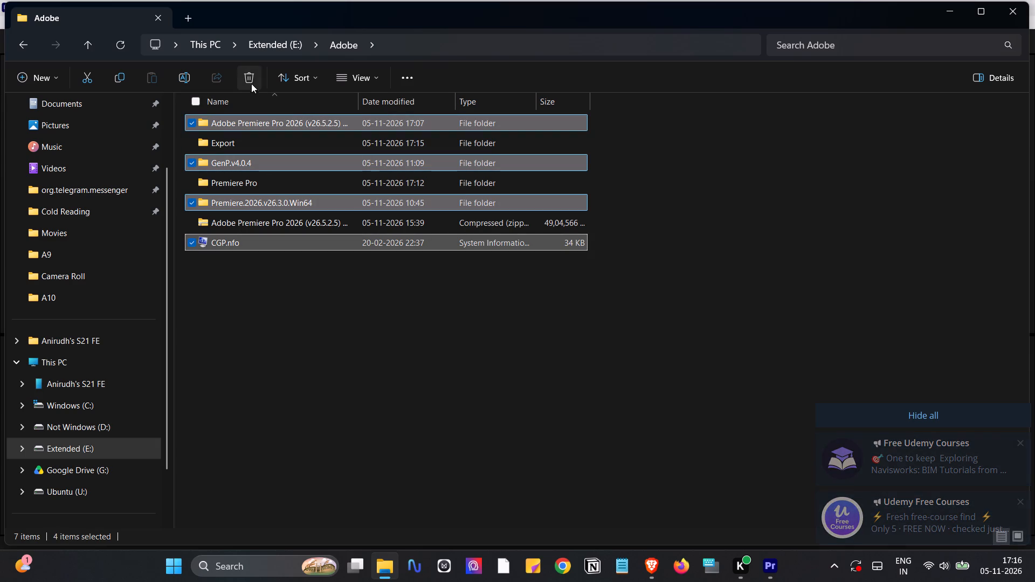
left_click(253, 73)
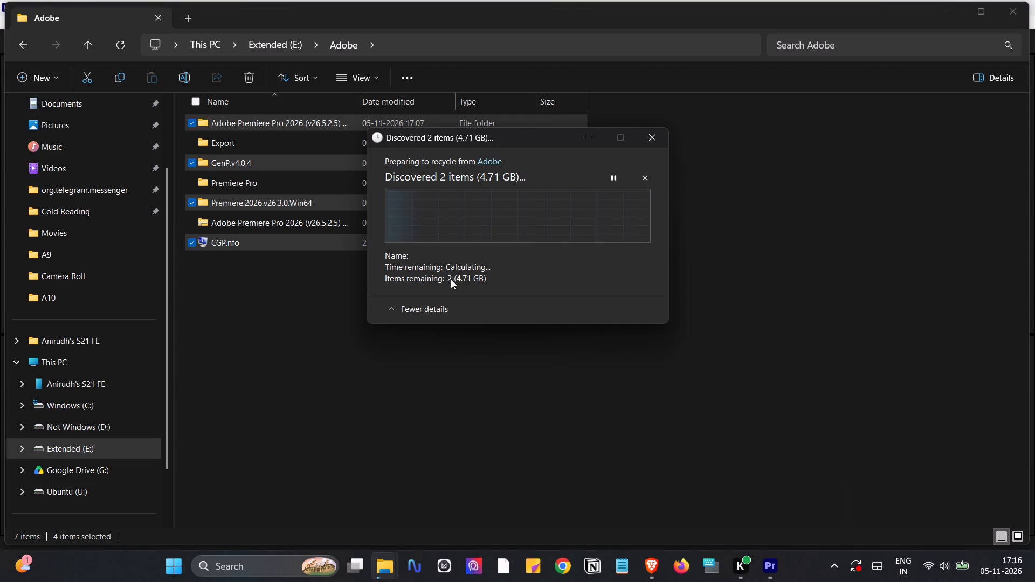
left_click(417, 311)
left_click(426, 220)
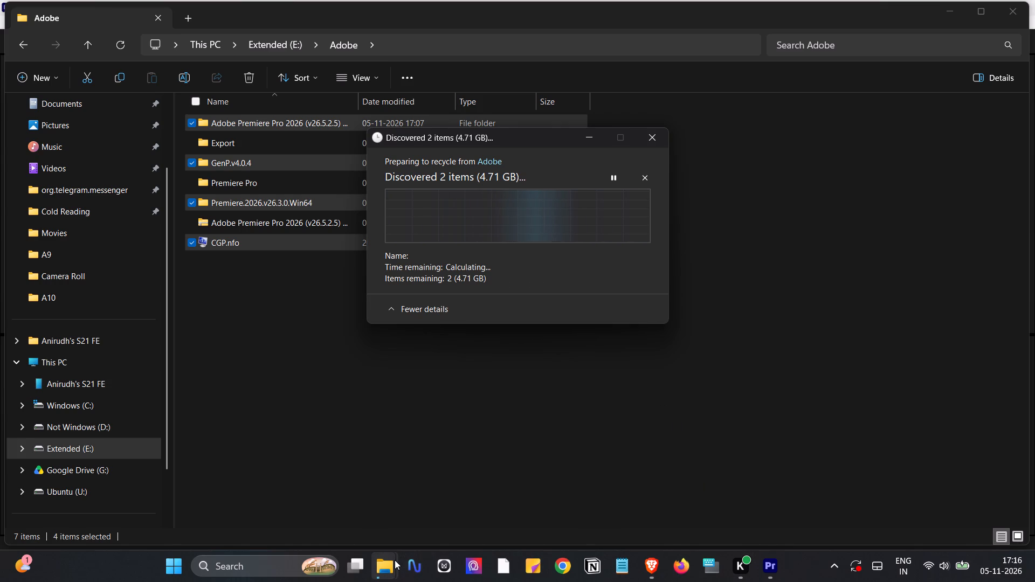
left_click(1018, 21)
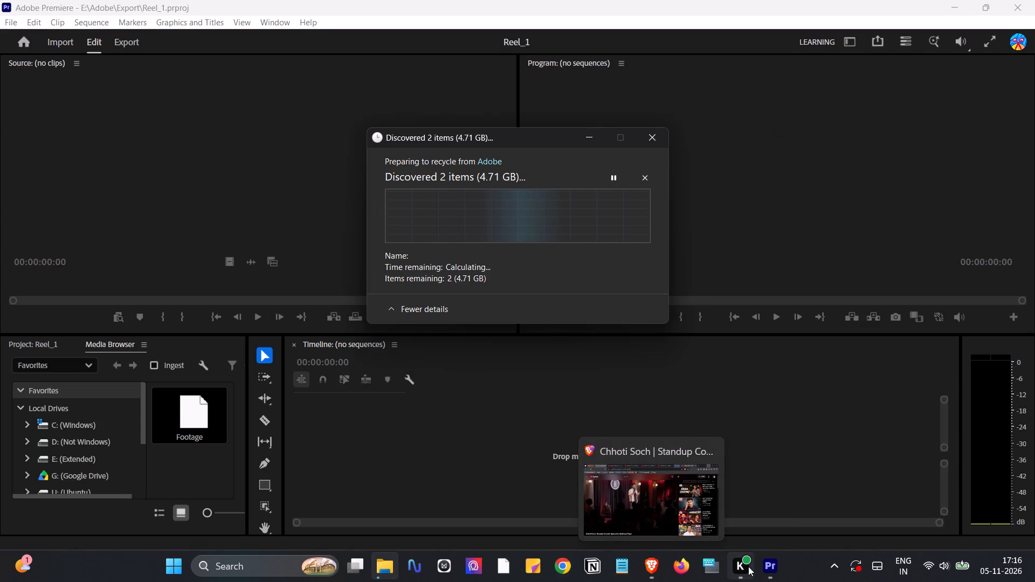
Check the signed-in account details in Premiere, and dismiss them.
left_click(1012, 43)
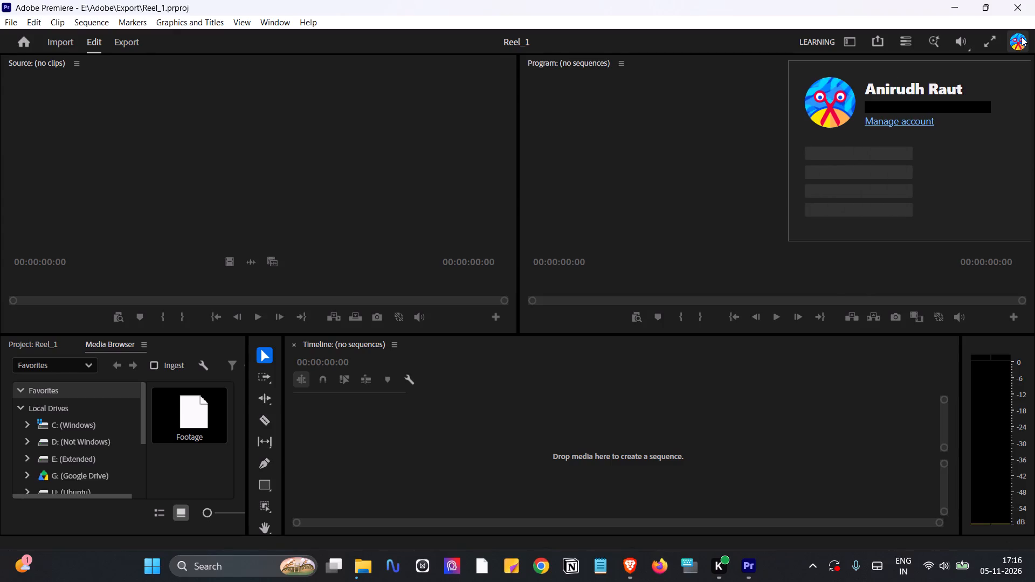
left_click(691, 167)
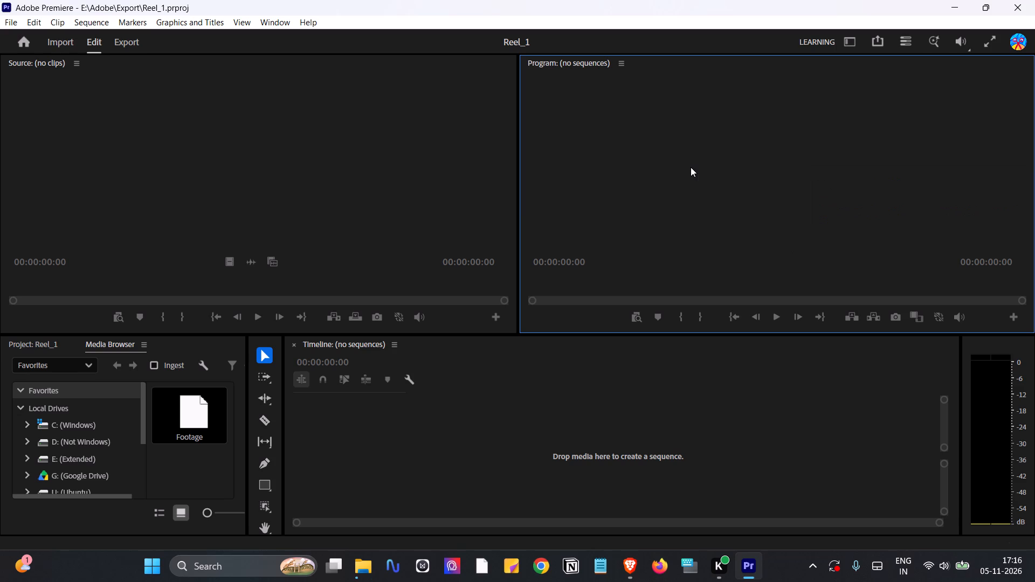
Import both DJI MP4 clips from the DJI_001 folder inside Action Camera on Extended (E:).
left_click(10, 19)
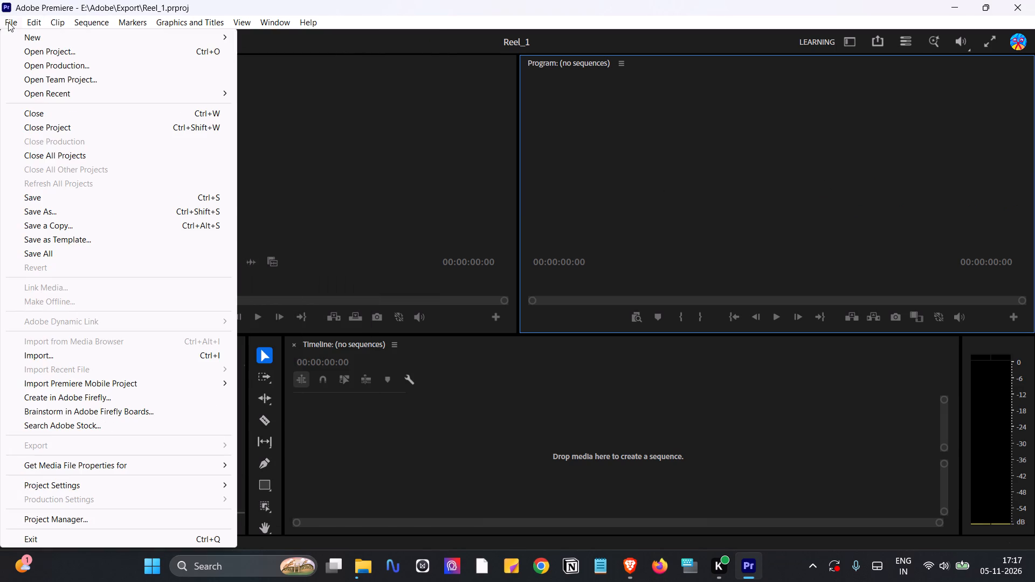
left_click(53, 351)
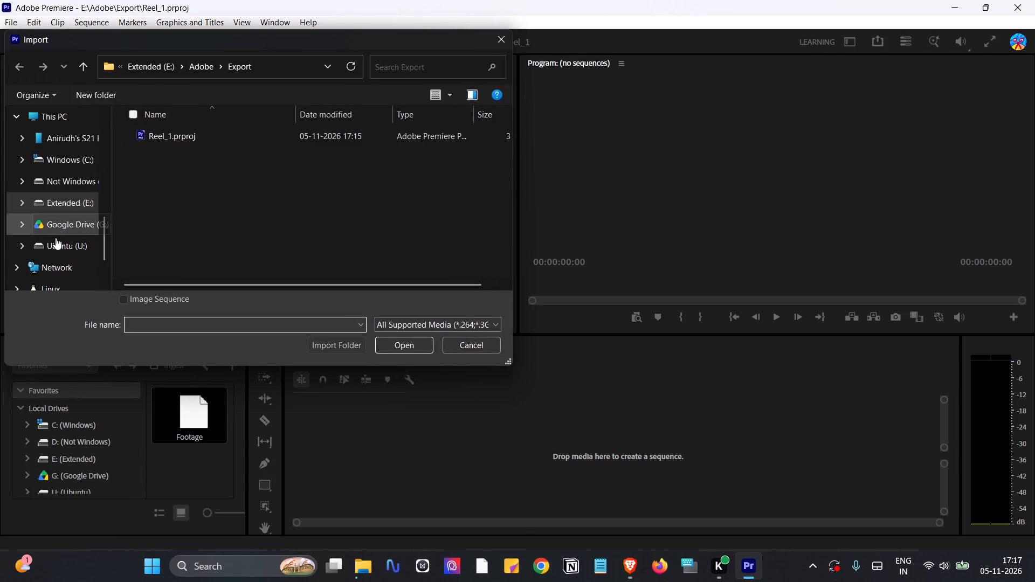
scroll(56, 238, "up", 1)
scroll(56, 238, "down", 1)
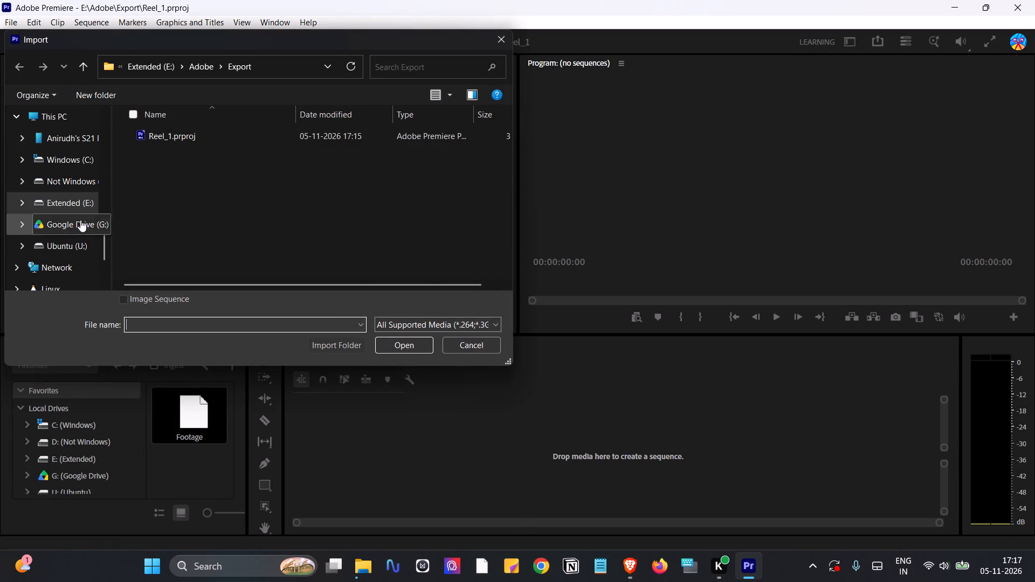
left_click(79, 199)
double_click(169, 138)
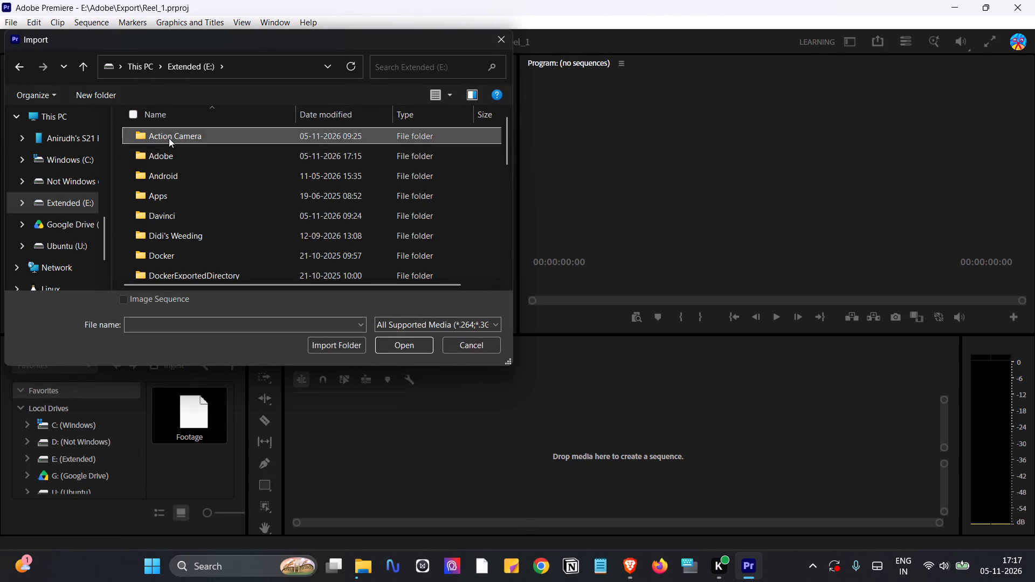
double_click(235, 131)
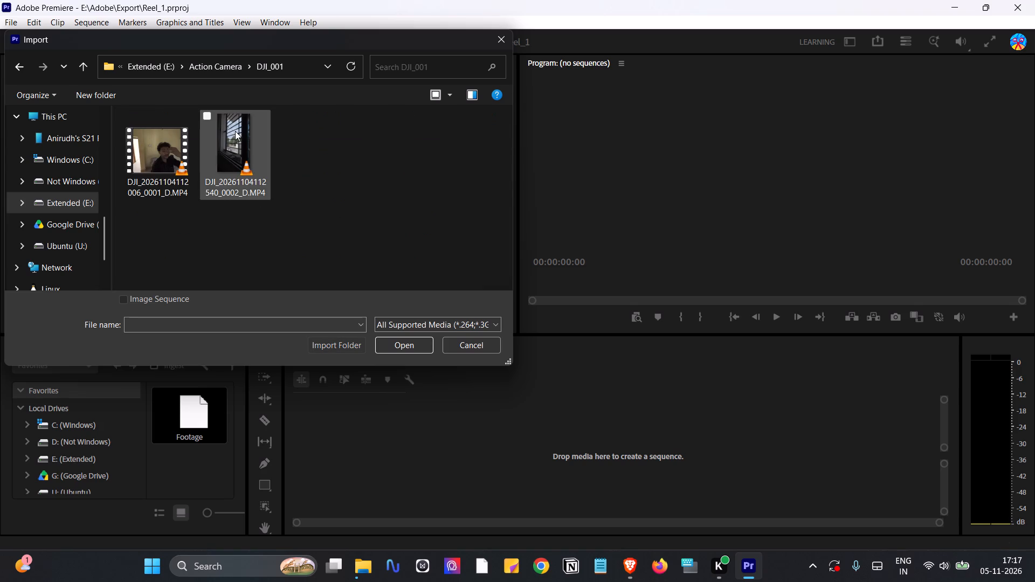
left_click_drag(253, 228, 142, 142)
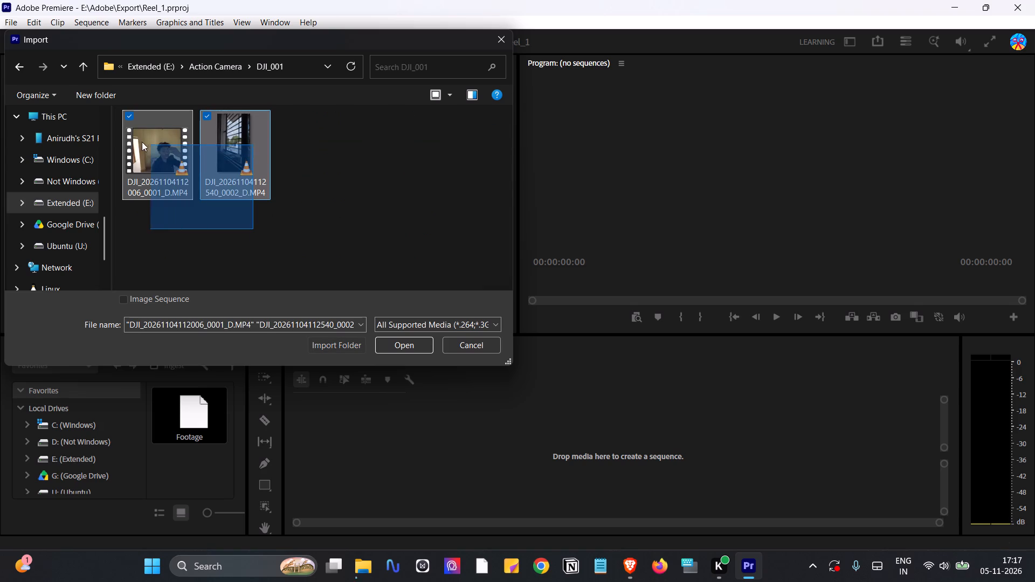
left_click_drag(142, 142, 136, 139)
left_click(399, 339)
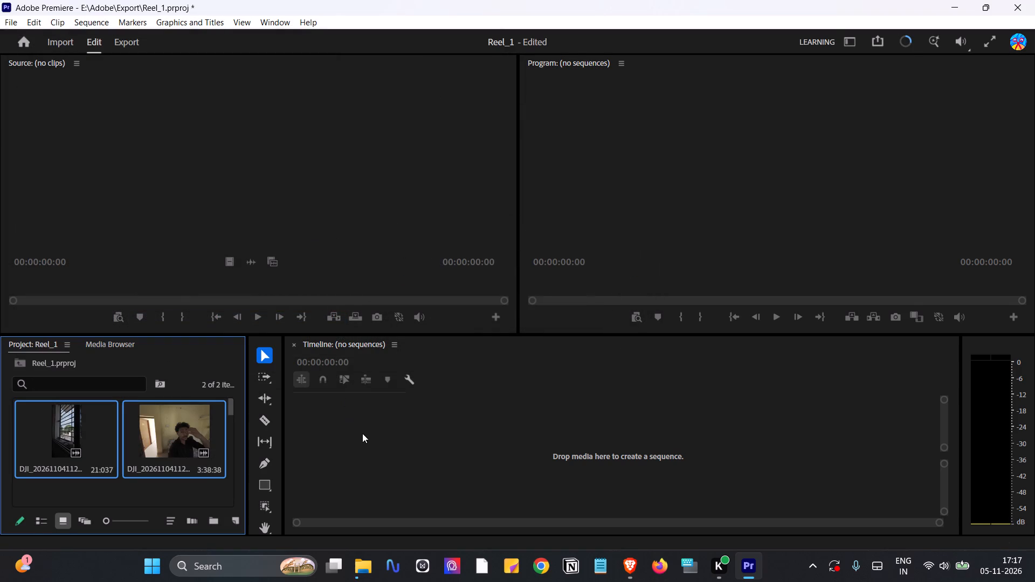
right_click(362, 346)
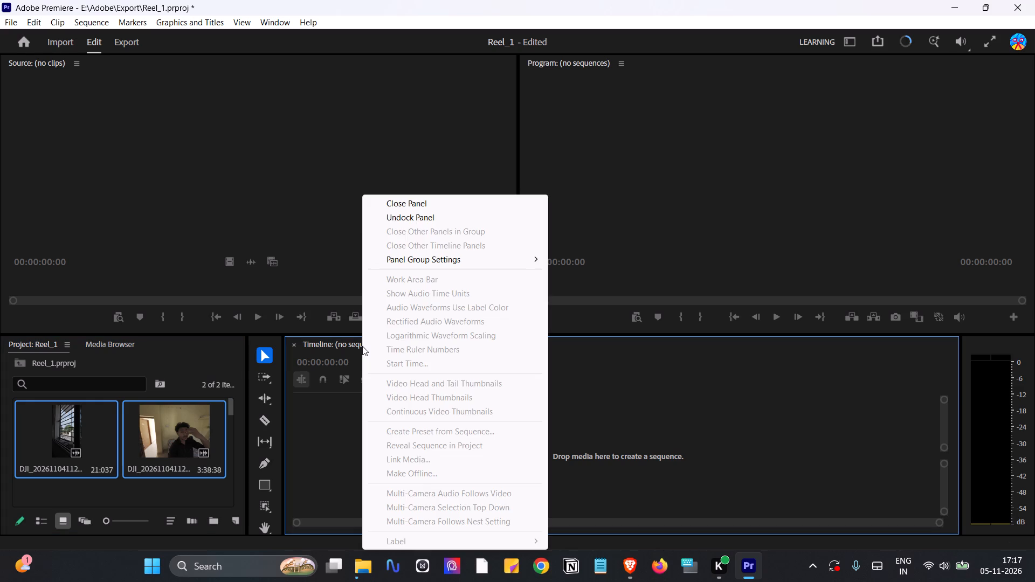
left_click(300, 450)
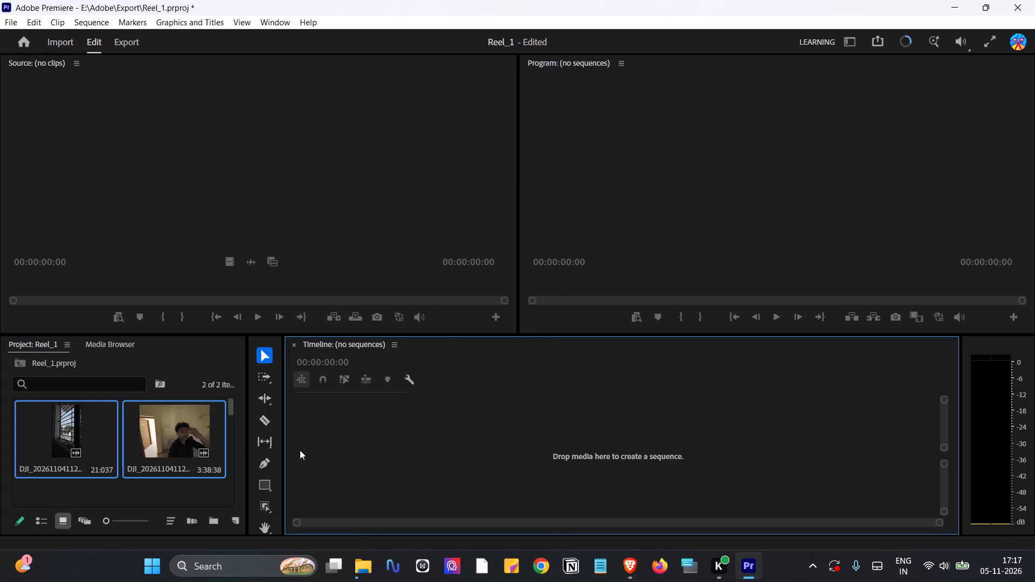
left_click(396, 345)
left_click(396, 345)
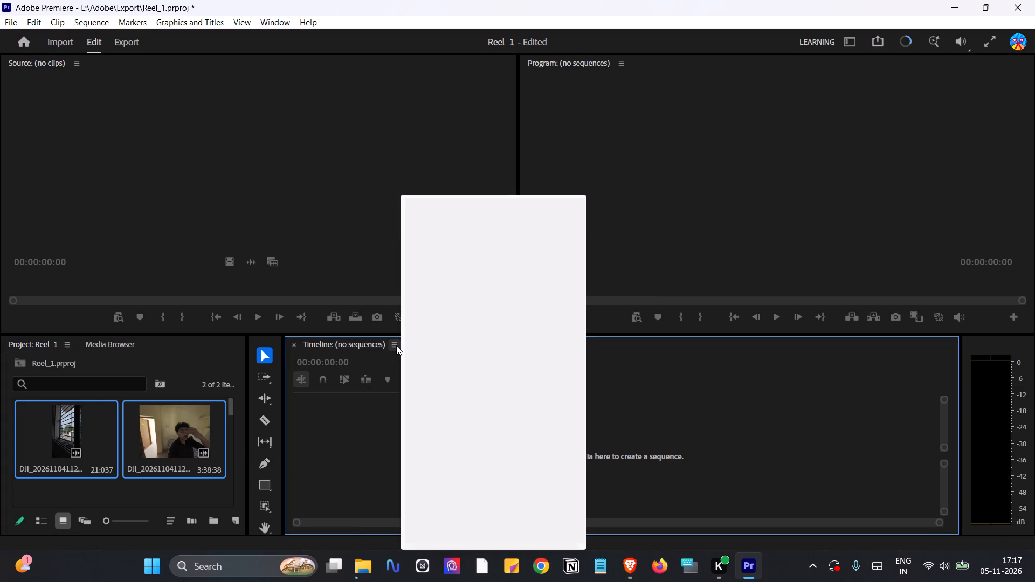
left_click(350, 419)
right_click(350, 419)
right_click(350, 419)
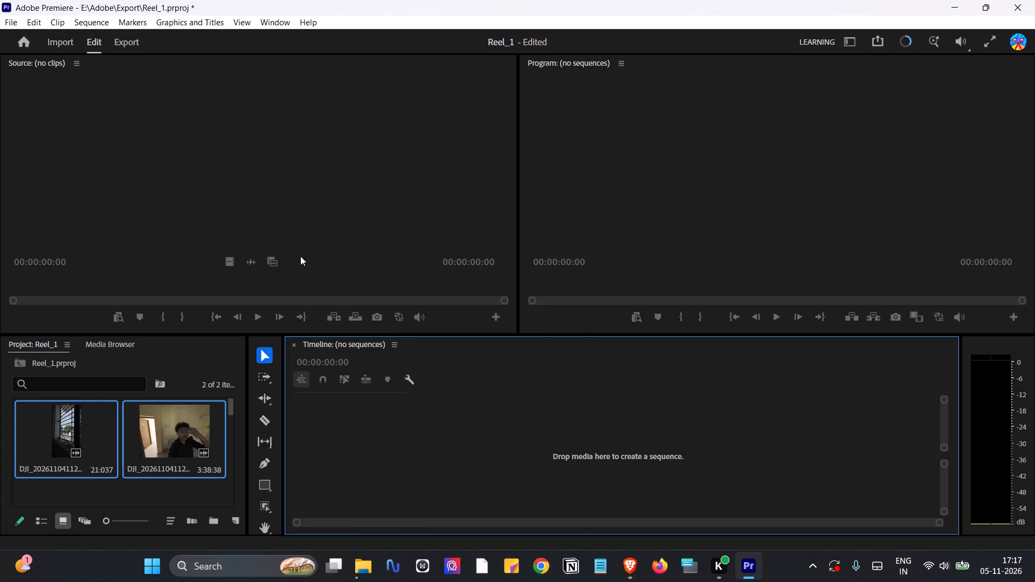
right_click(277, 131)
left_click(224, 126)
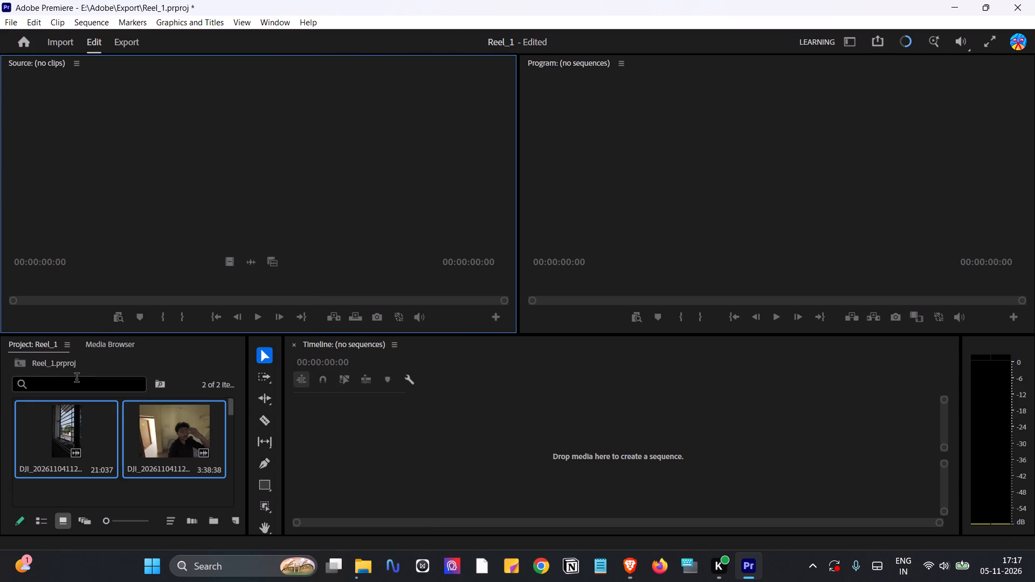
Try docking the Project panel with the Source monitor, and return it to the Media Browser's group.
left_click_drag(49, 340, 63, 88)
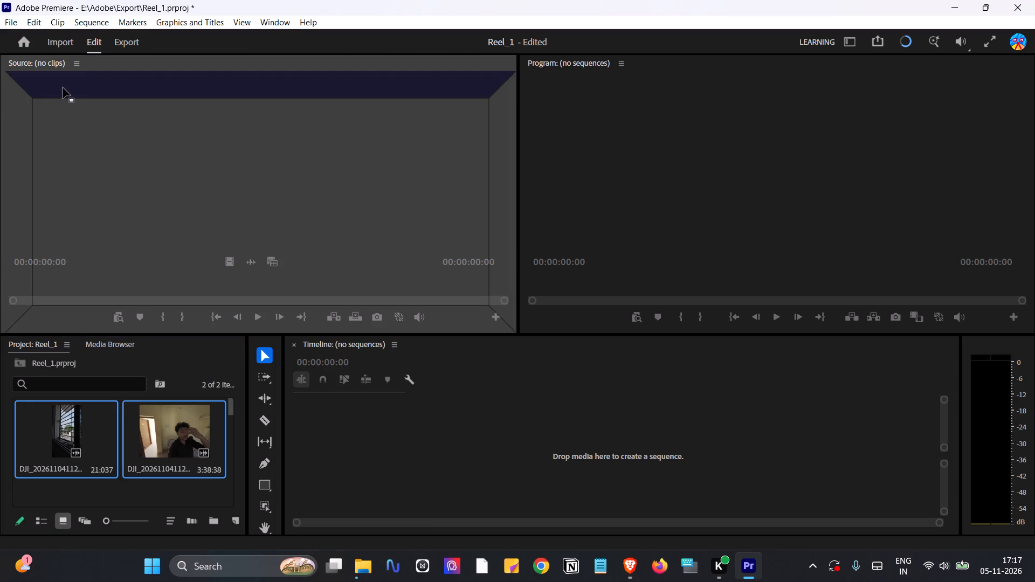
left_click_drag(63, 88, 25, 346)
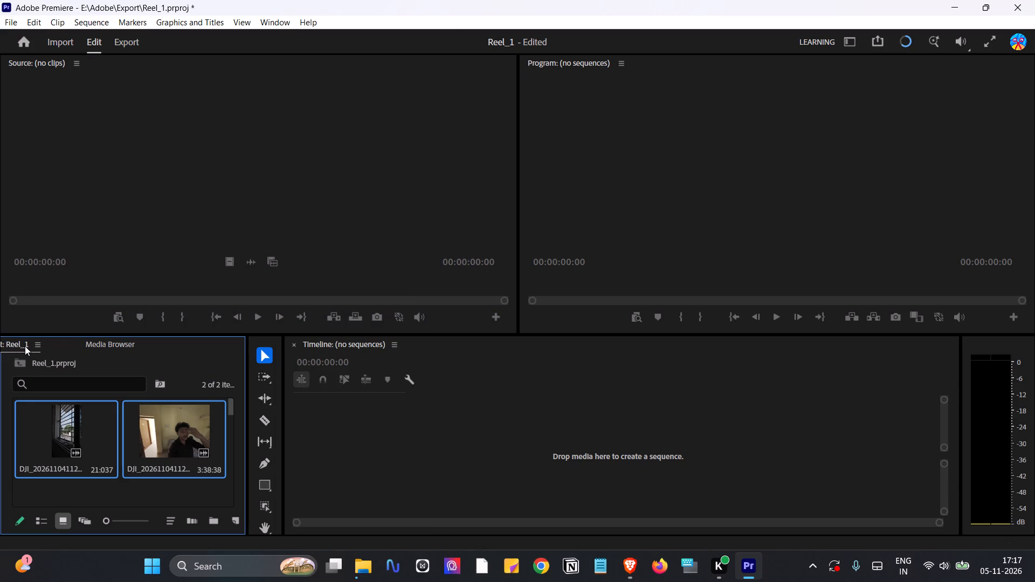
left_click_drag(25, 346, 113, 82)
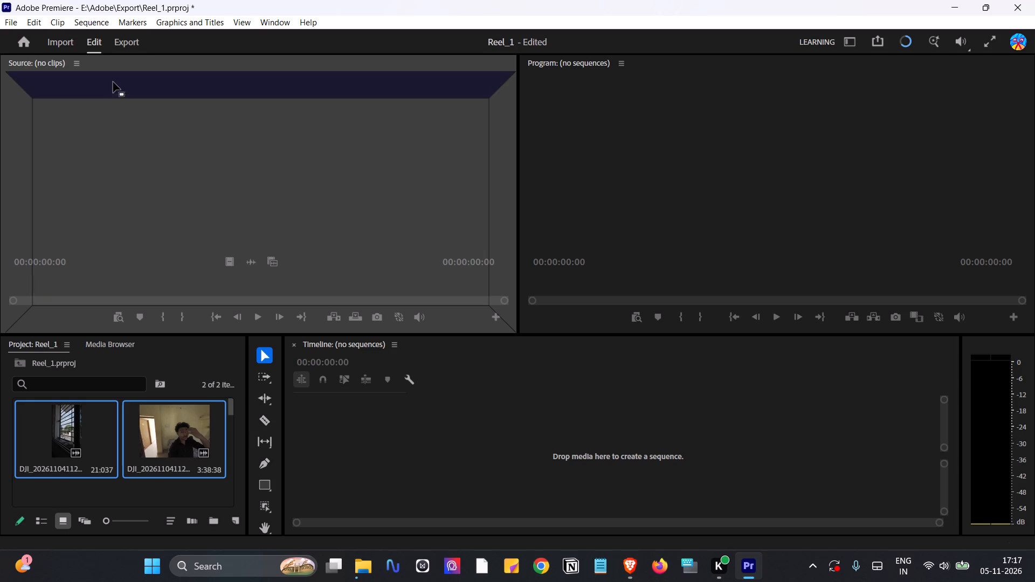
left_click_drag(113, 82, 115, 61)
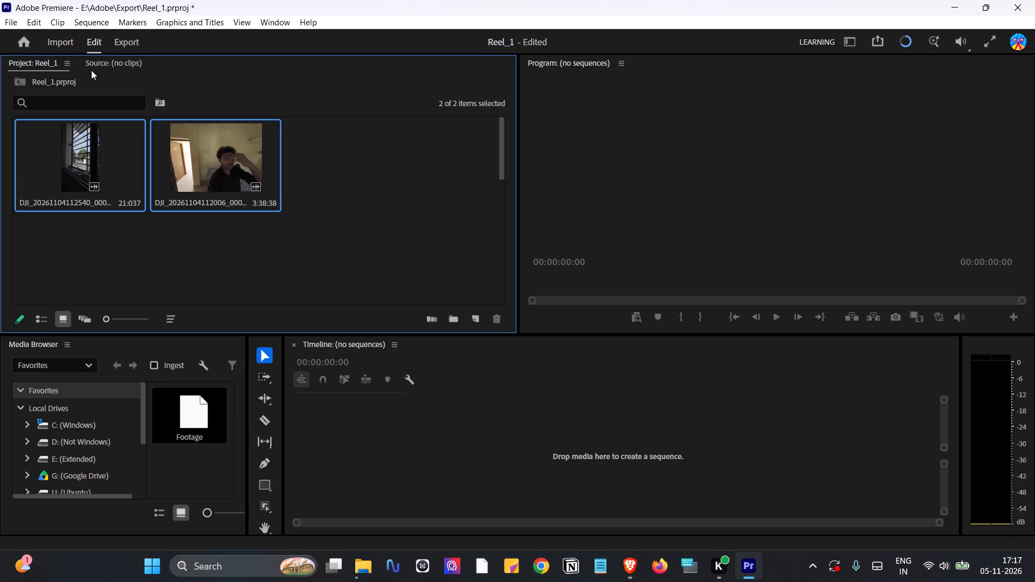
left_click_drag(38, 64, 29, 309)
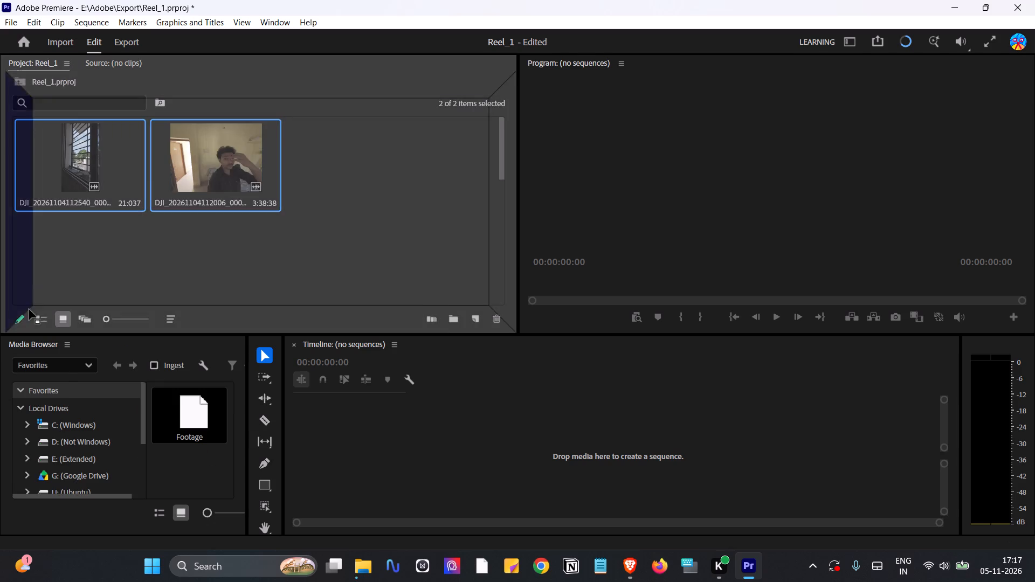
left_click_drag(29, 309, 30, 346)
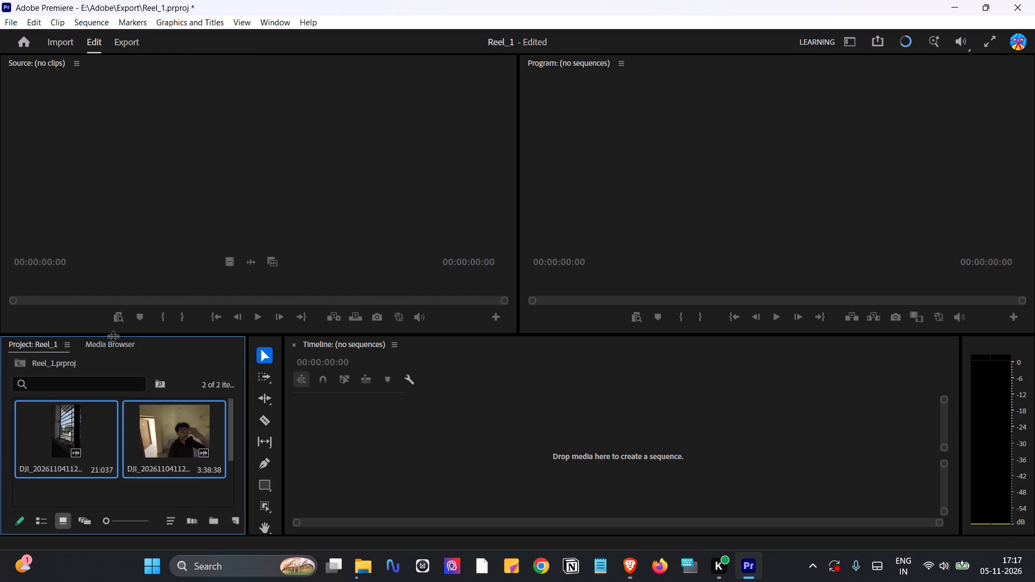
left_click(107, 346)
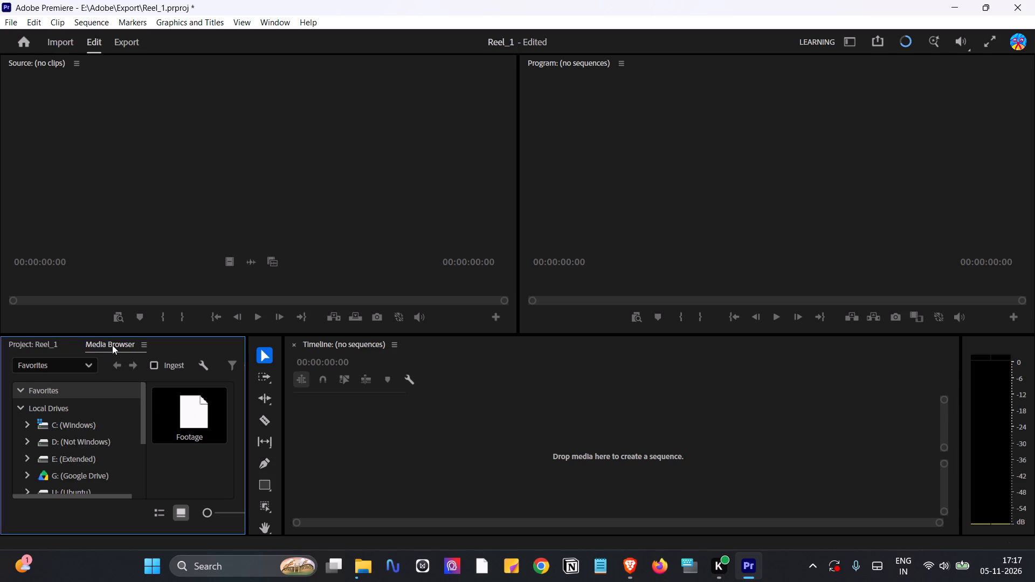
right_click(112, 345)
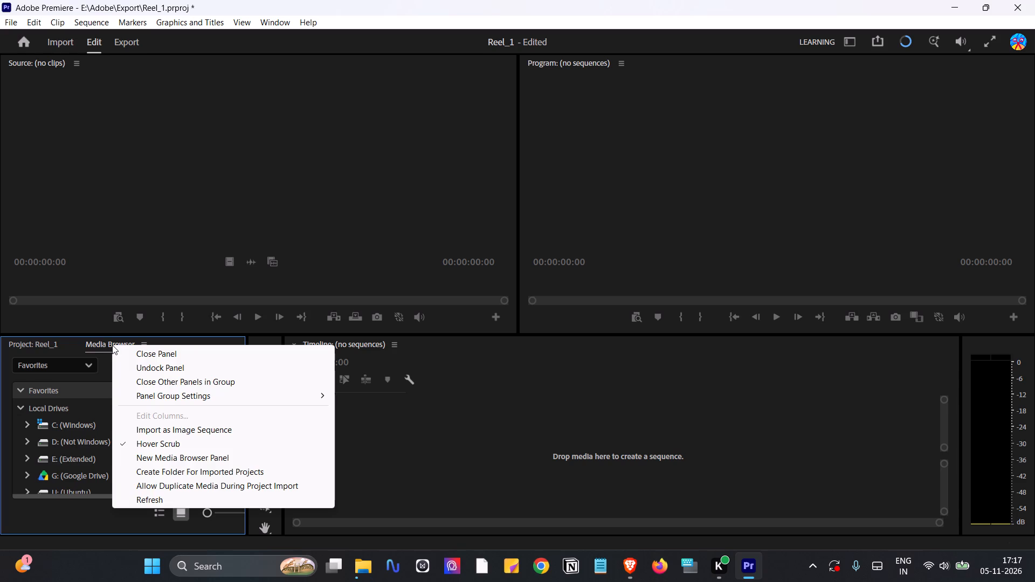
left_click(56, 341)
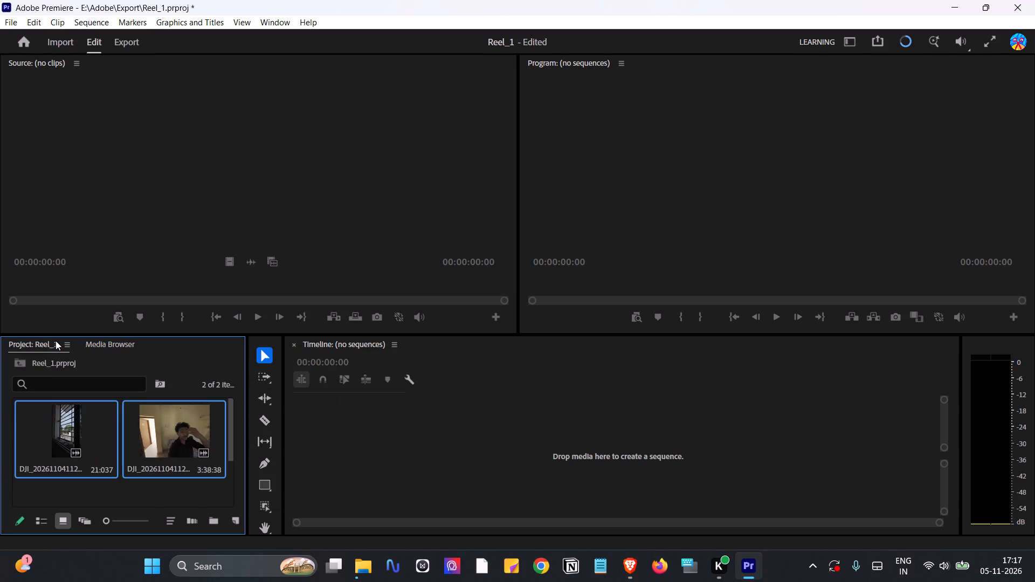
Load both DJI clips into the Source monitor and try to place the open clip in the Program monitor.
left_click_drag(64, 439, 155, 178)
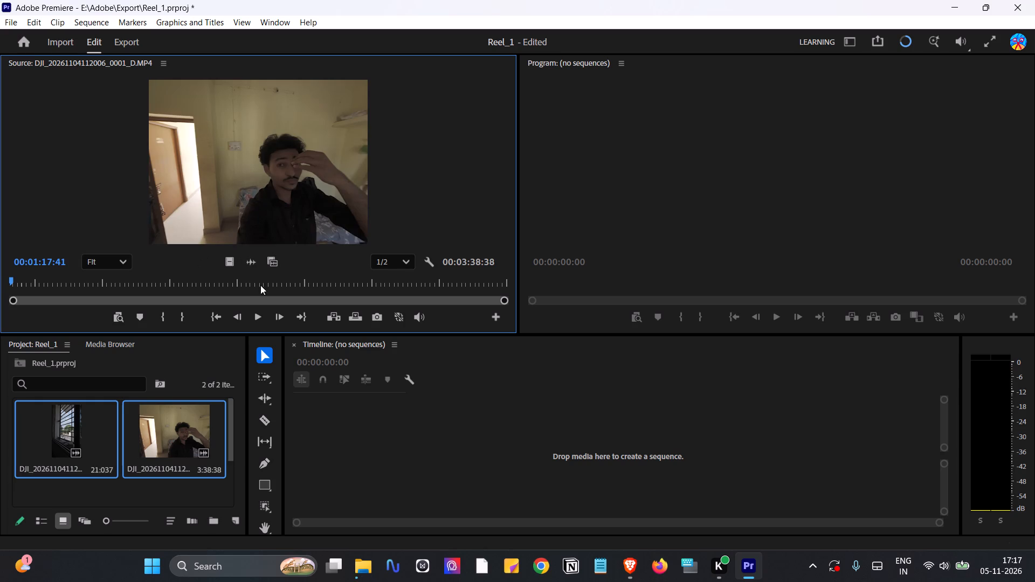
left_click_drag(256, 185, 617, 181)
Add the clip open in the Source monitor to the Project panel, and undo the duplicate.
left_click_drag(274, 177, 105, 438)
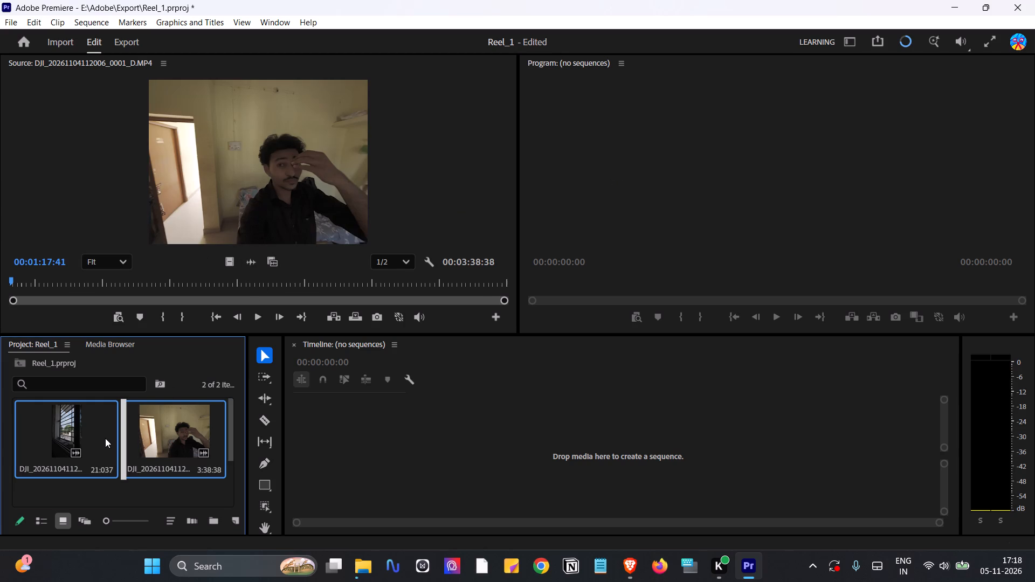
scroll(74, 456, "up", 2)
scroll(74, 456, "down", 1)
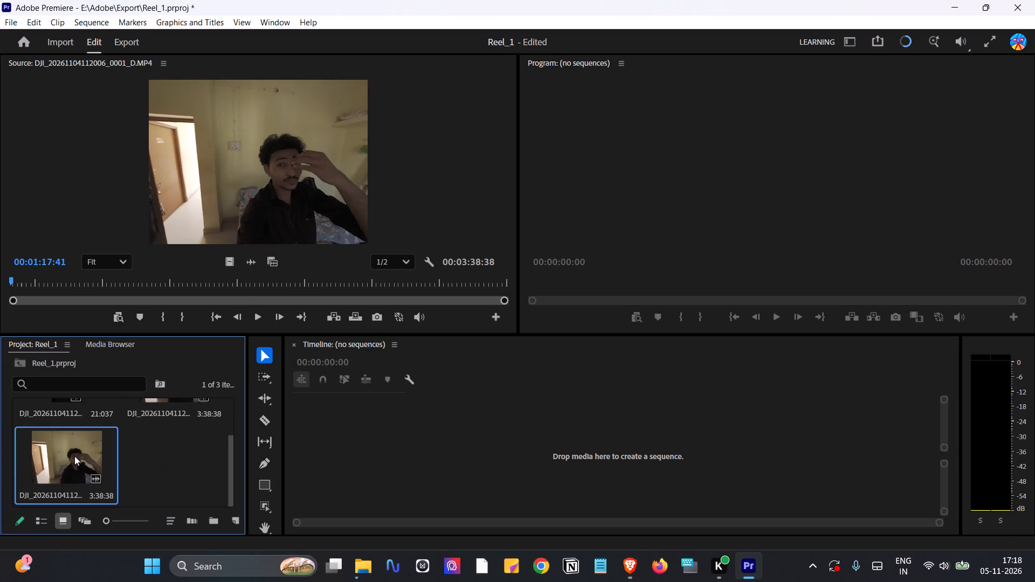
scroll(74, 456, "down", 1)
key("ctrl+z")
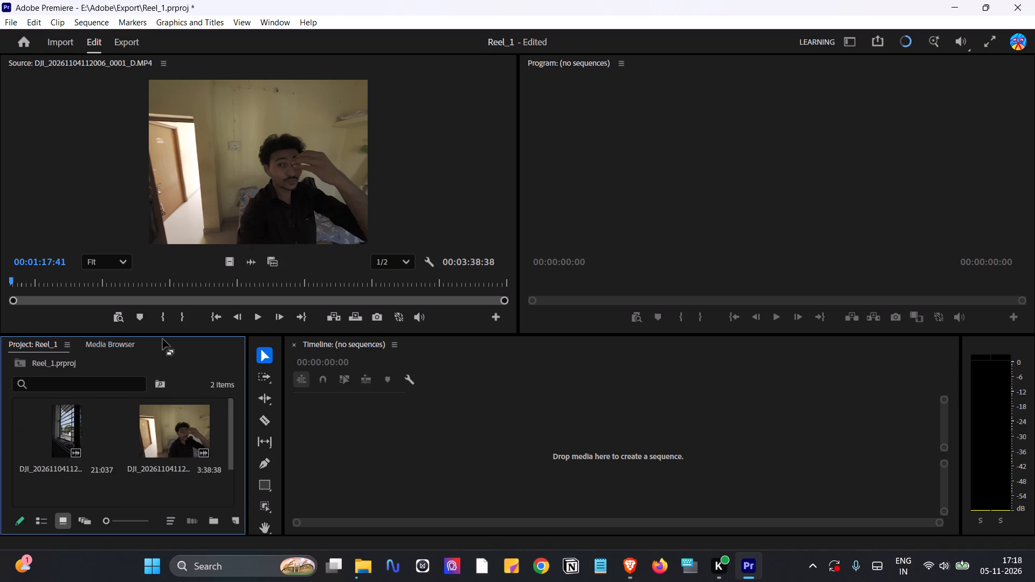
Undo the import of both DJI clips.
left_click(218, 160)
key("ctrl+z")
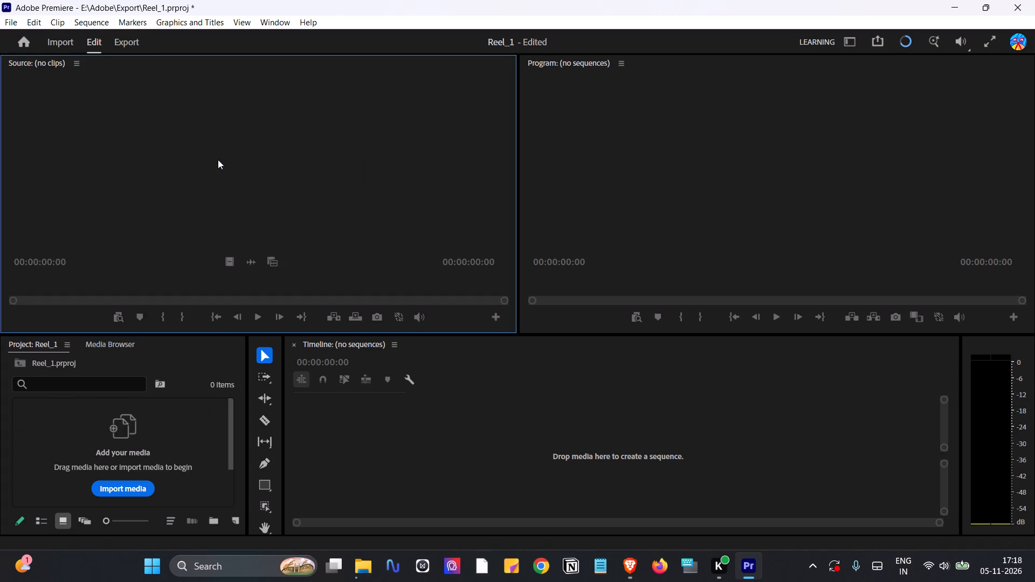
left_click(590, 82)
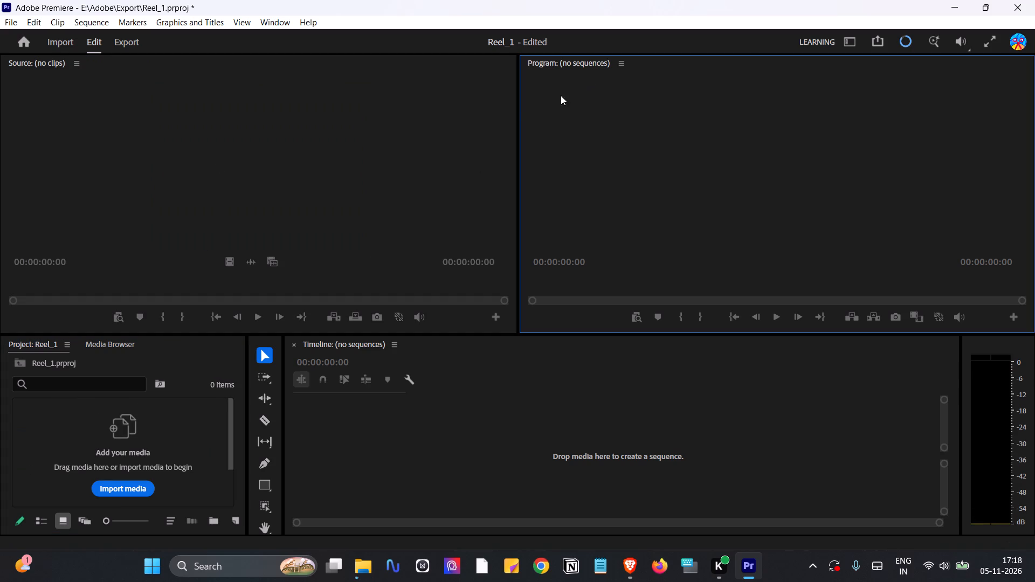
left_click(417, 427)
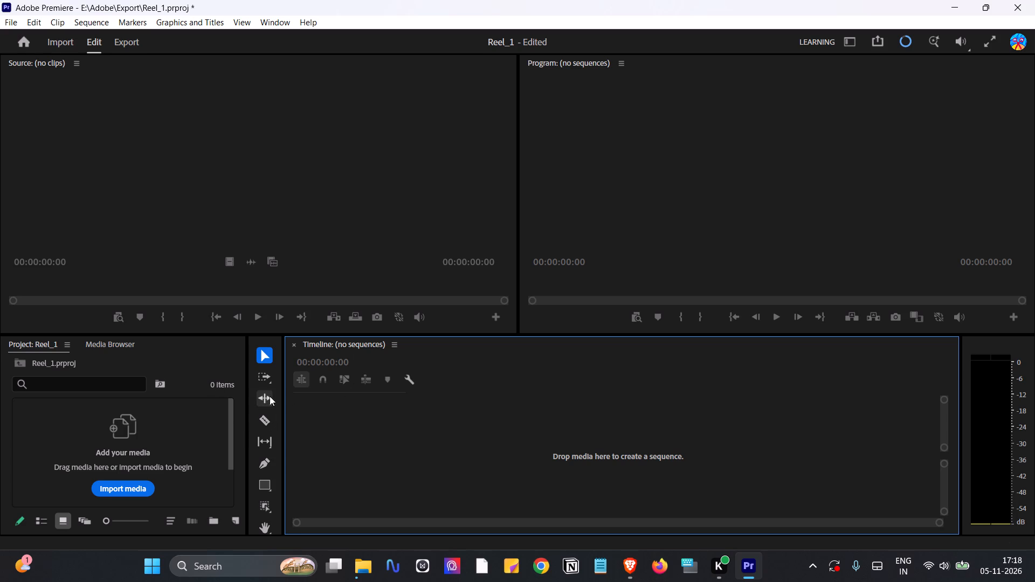
Resize the Project, Tools and Timeline panels, keeping the tools in a single column.
left_click(284, 369)
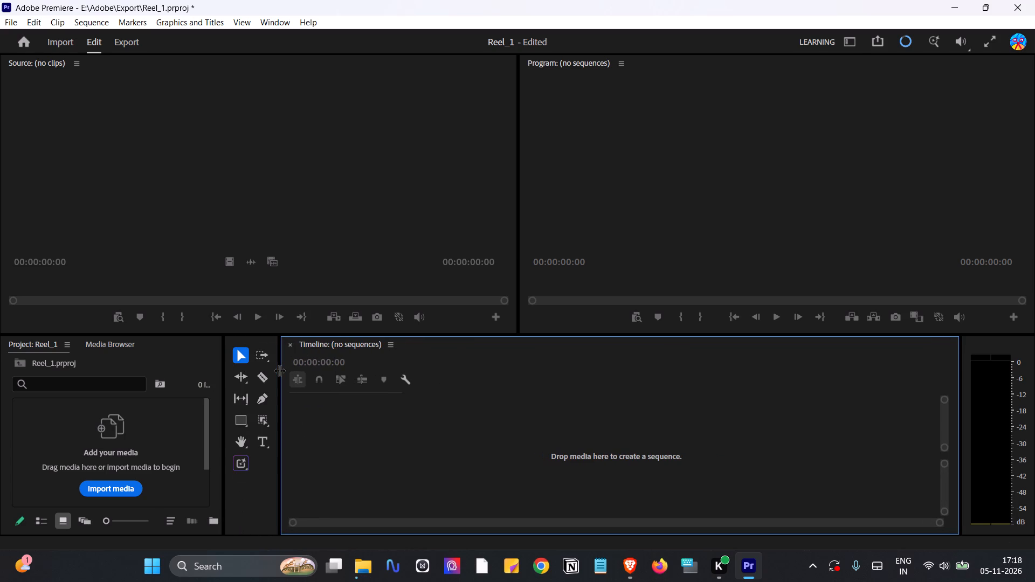
left_click_drag(224, 385, 241, 385)
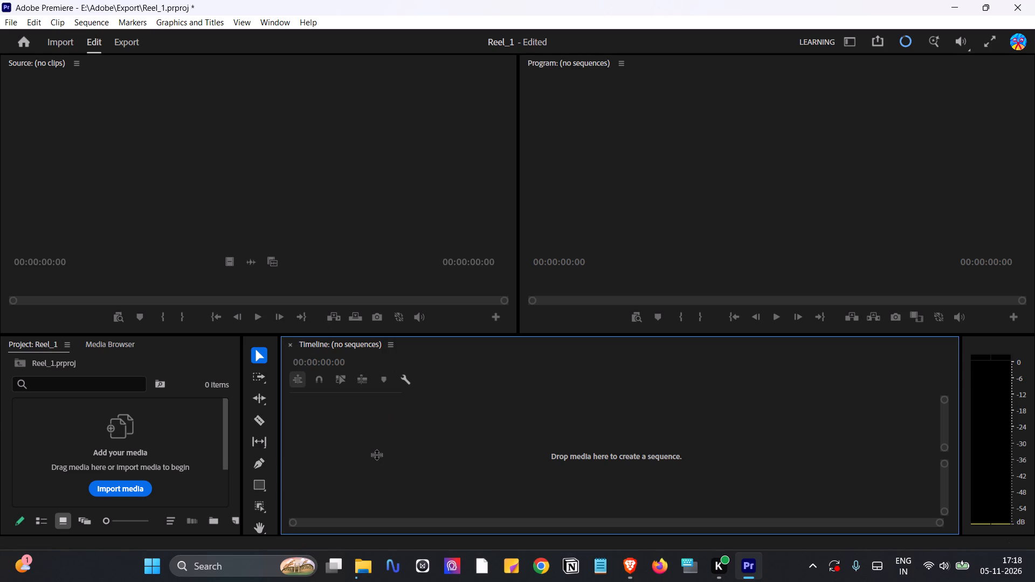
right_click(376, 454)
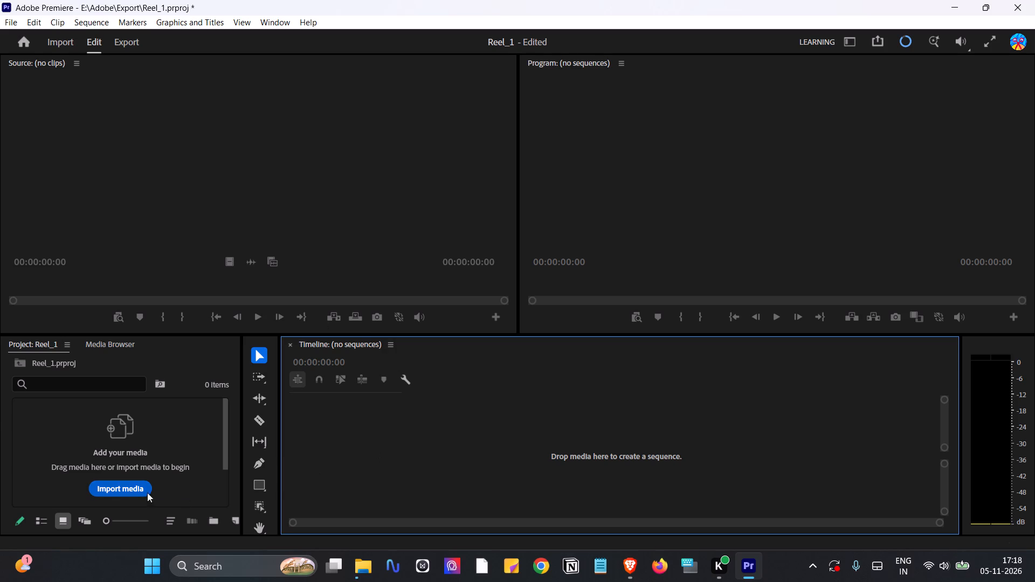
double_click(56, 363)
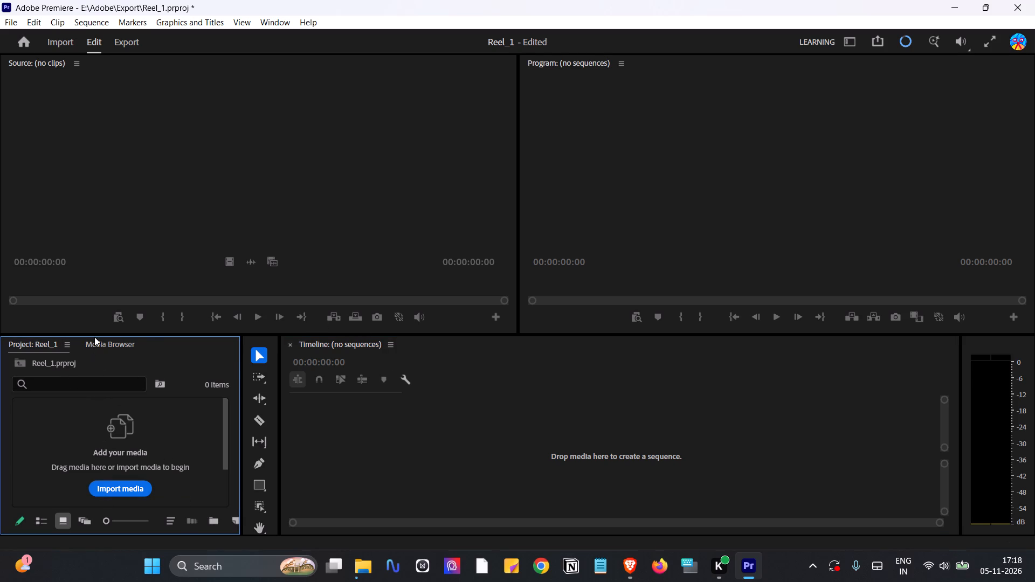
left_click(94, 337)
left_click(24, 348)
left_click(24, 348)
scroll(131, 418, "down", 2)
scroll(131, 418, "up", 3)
Import both DJI MP4 clips again from the DJI_001 folder inside Action Camera on Extended (E:).
left_click(115, 490)
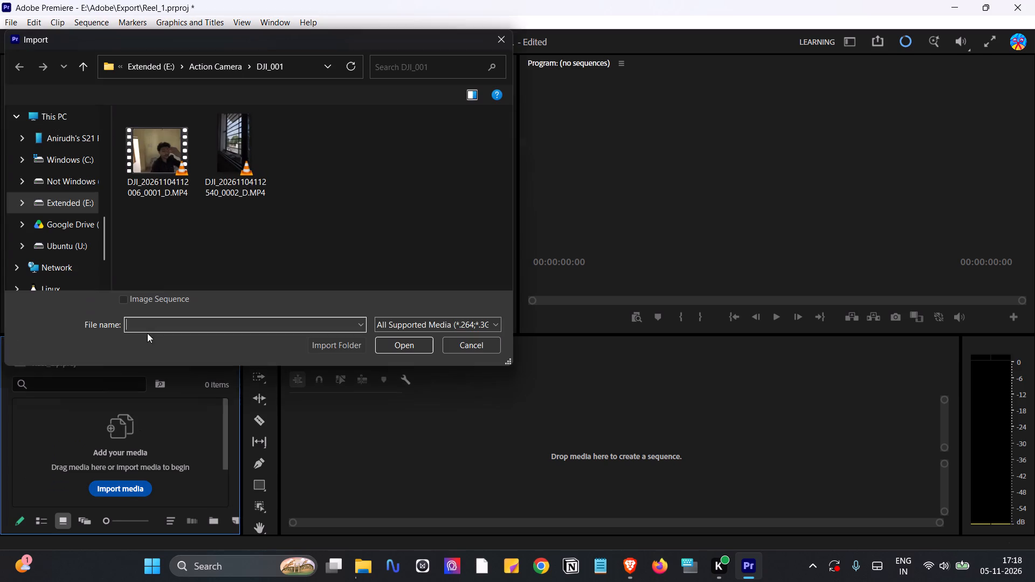
left_click_drag(236, 227, 144, 127)
left_click(404, 343)
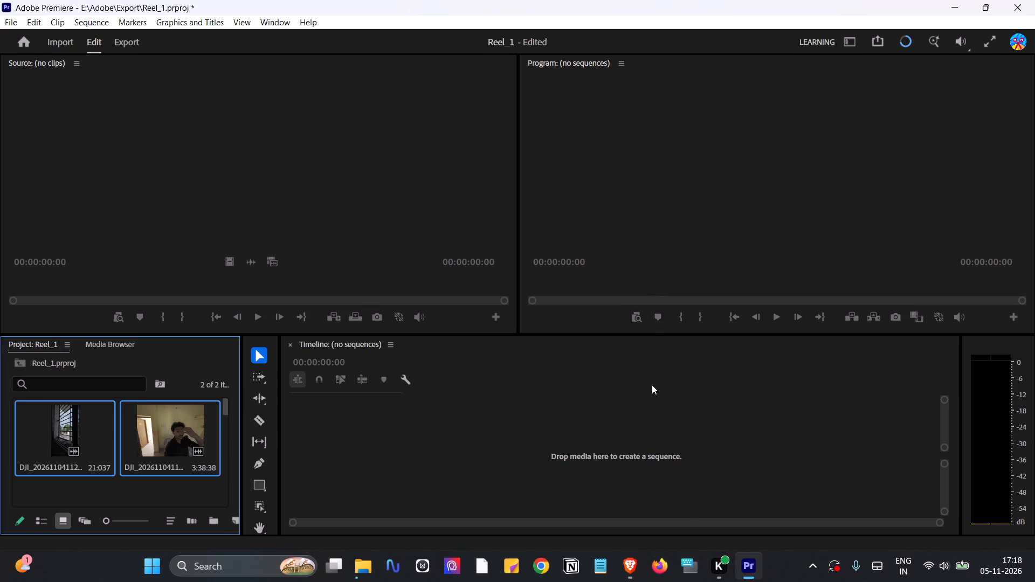
Check the background tasks in the Progress Dashboard, and dismiss it.
left_click(903, 37)
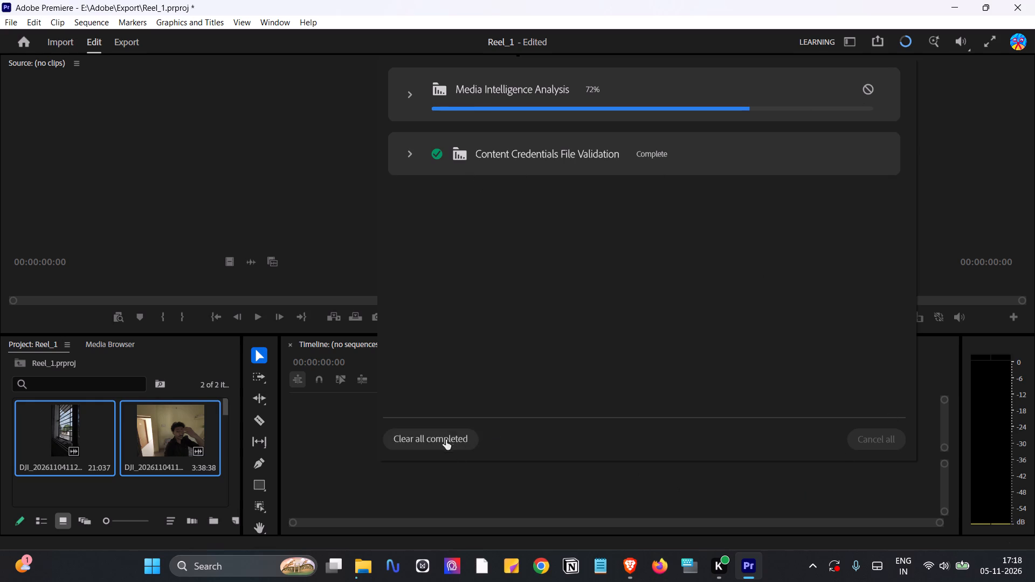
left_click(506, 497)
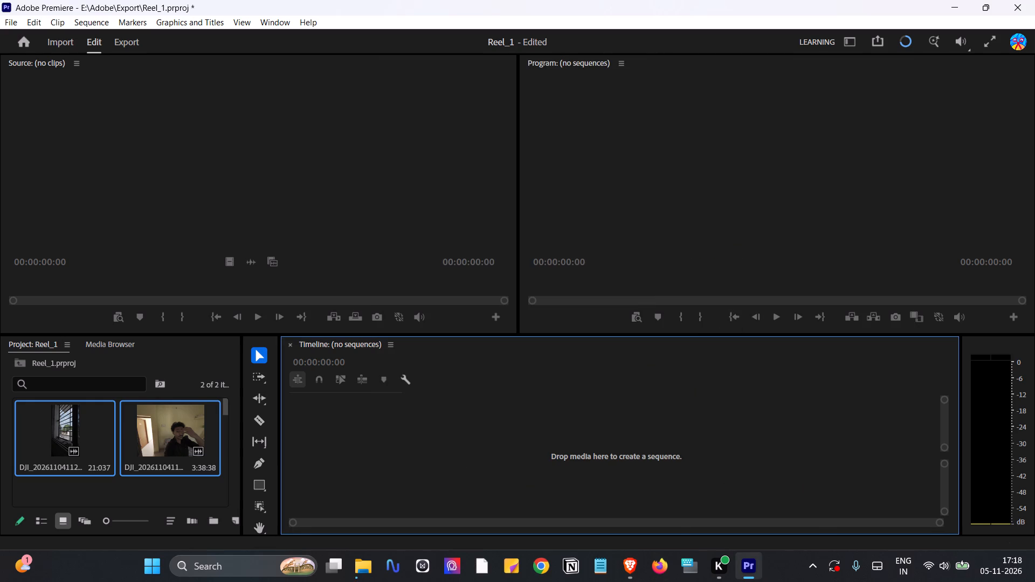
Switch to File Explorer to check the progress of recycling the Adobe files, and return to Premiere.
left_click(362, 559)
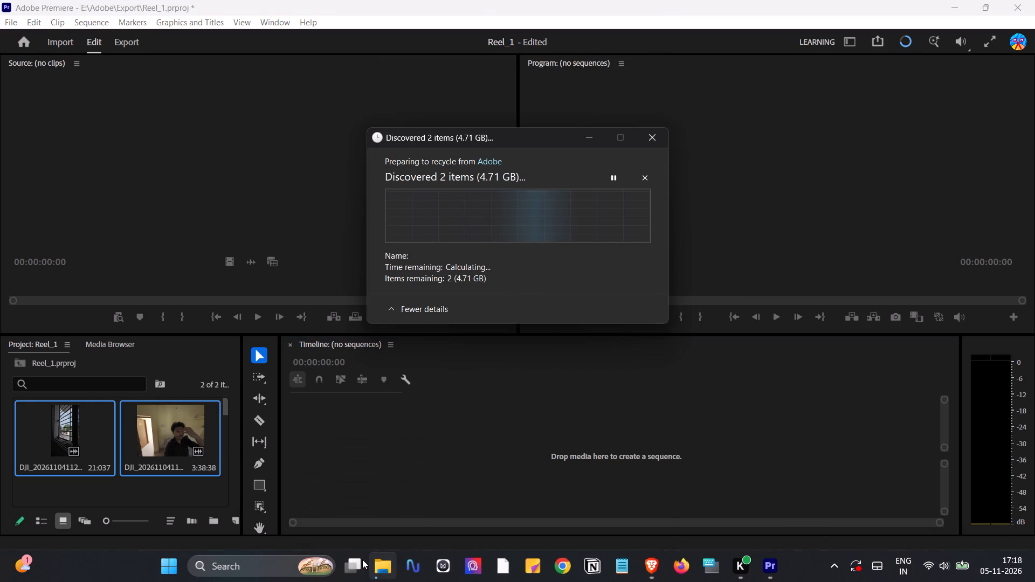
left_click(386, 567)
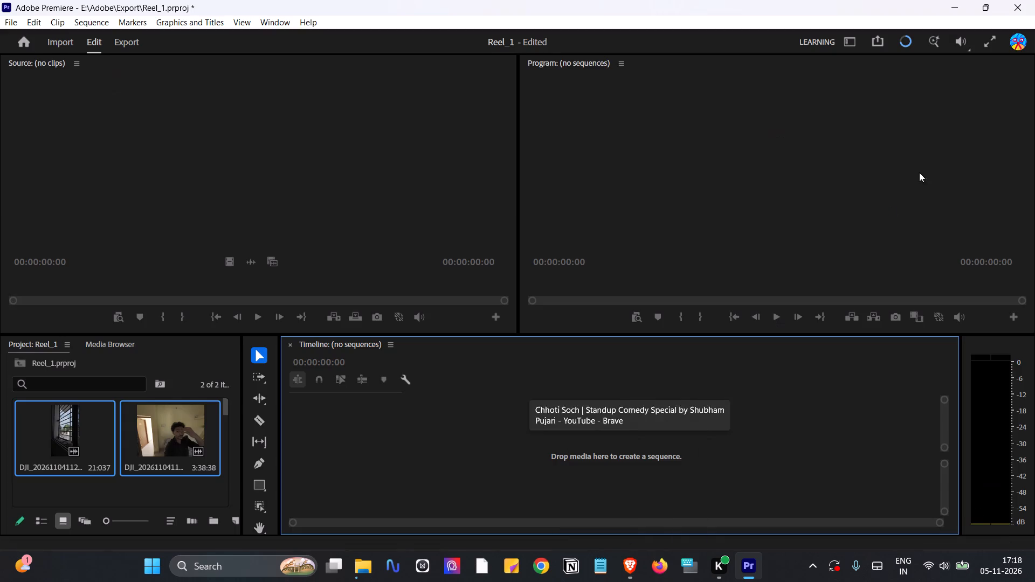
left_click(362, 421)
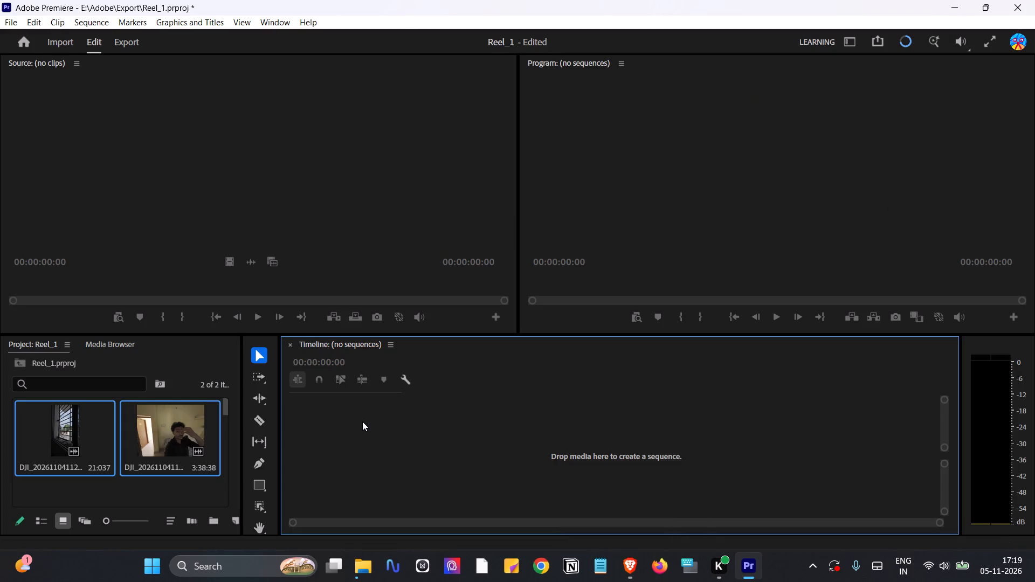
left_click(114, 507)
left_click(163, 434)
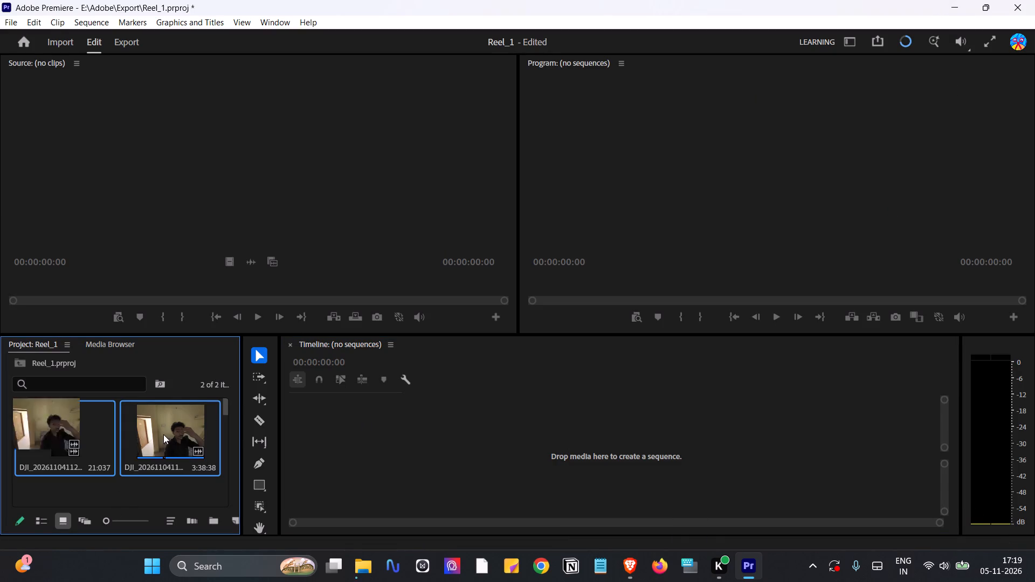
left_click_drag(163, 434, 336, 417)
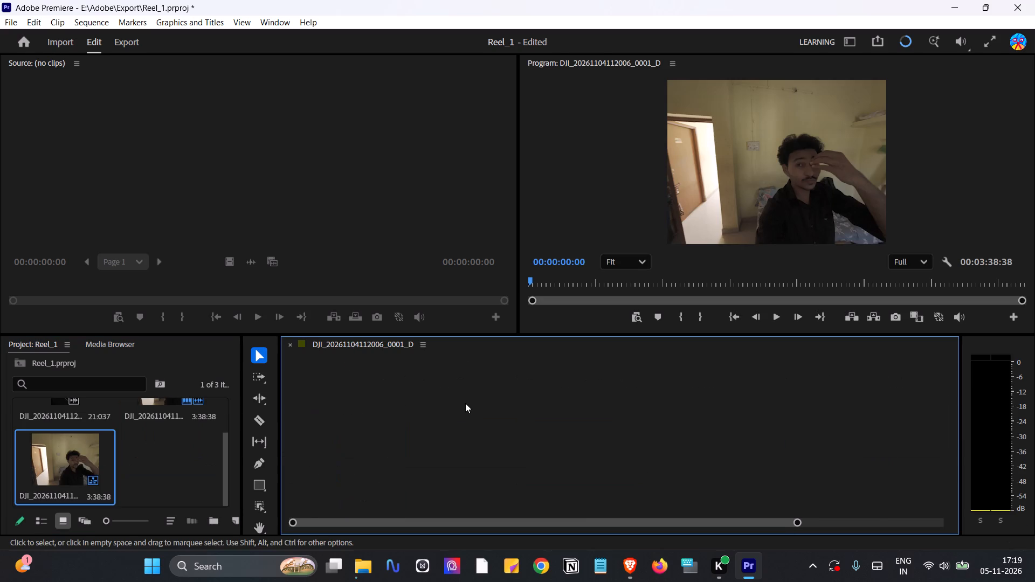
Look over the new sequence's video and audio tracks along the timeline.
scroll(465, 403, "up", 5, "ctrl")
scroll(465, 403, "down", 1, "ctrl")
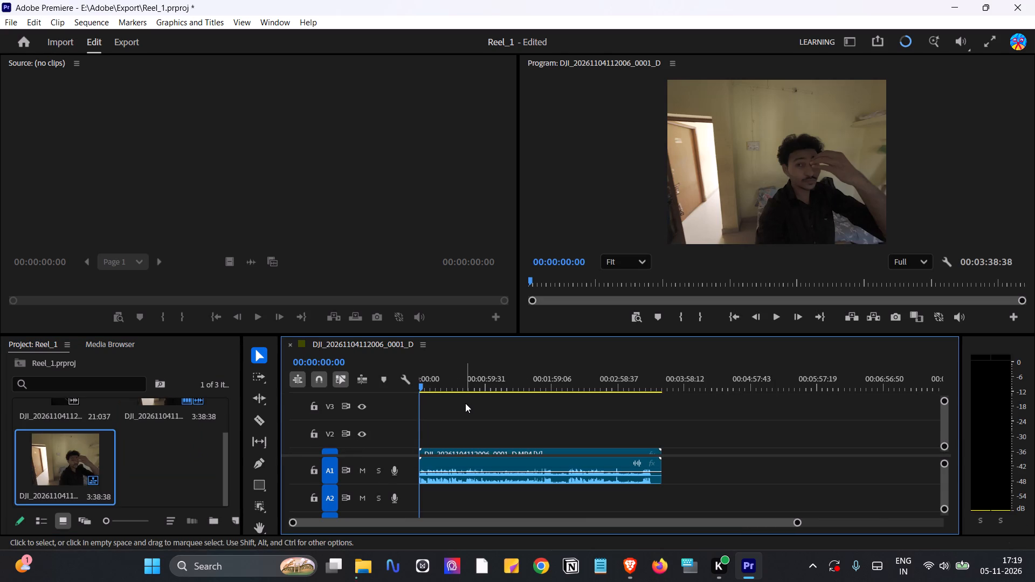
scroll(465, 403, "down", 5, "ctrl")
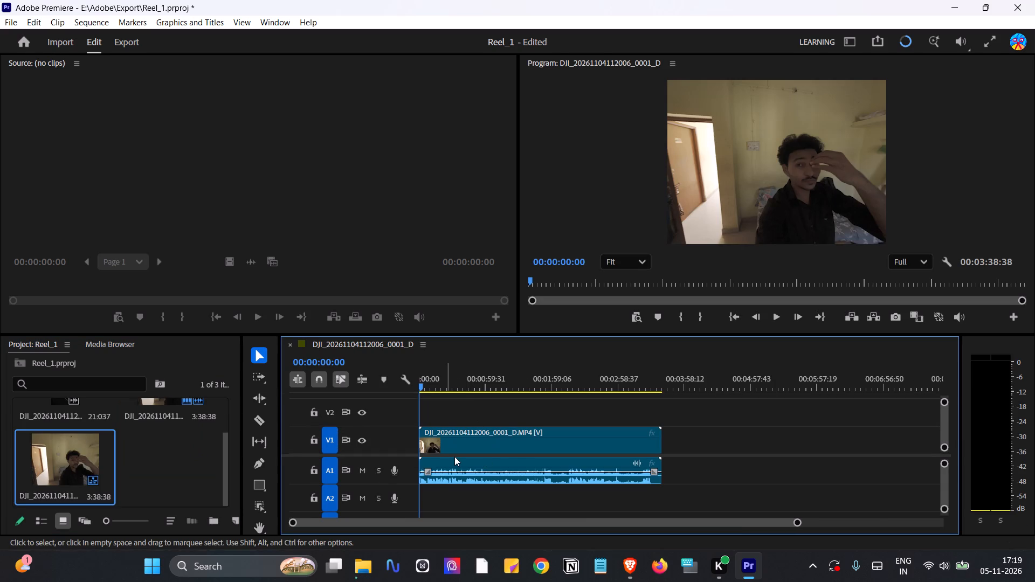
scroll(454, 456, "up", 8, "ctrl")
scroll(454, 456, "up", 1)
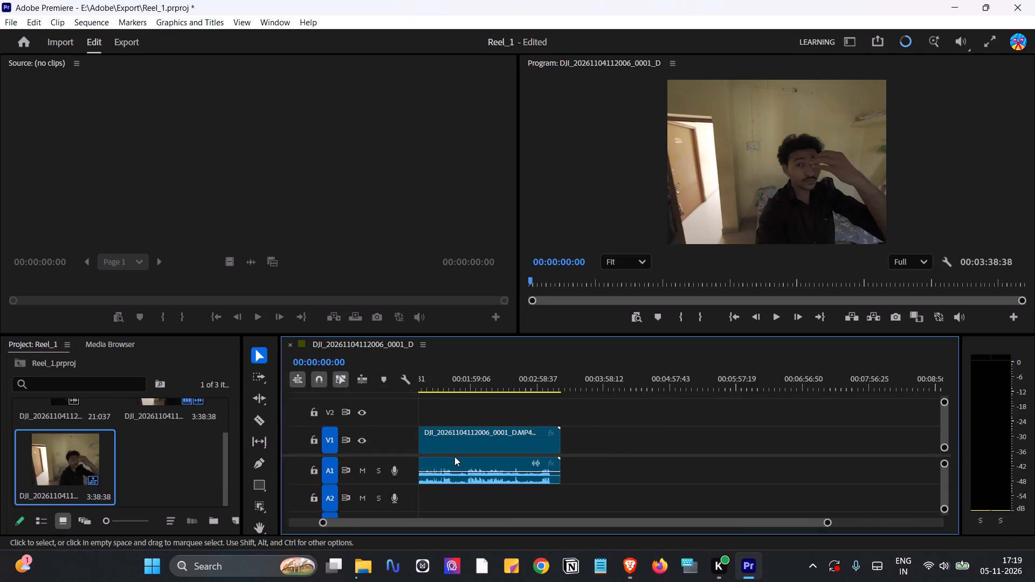
scroll(454, 456, "up", 1)
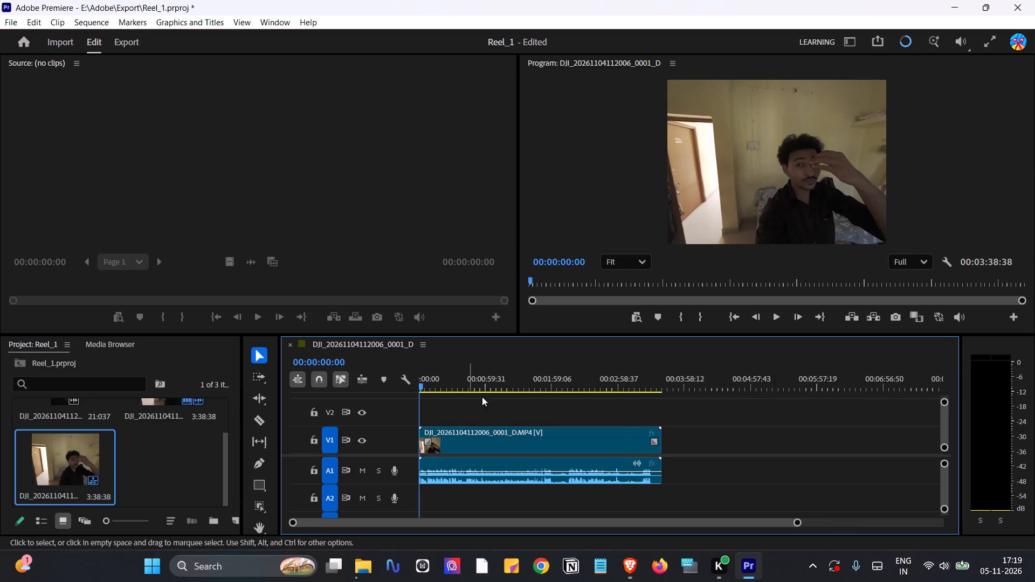
scroll(499, 420, "up", 10, "ctrl")
scroll(499, 420, "down", 2, "ctrl")
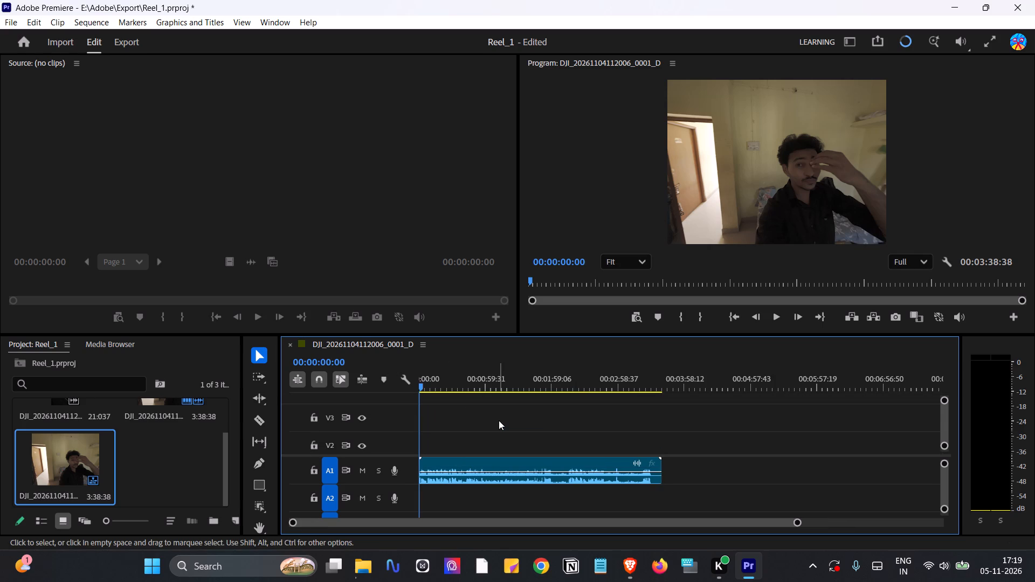
scroll(499, 420, "down", 7, "ctrl")
scroll(499, 420, "up", 3, "ctrl")
scroll(499, 420, "down", 3)
scroll(499, 420, "up", 13)
scroll(499, 420, "down", 19, "ctrl")
scroll(499, 420, "right", 1)
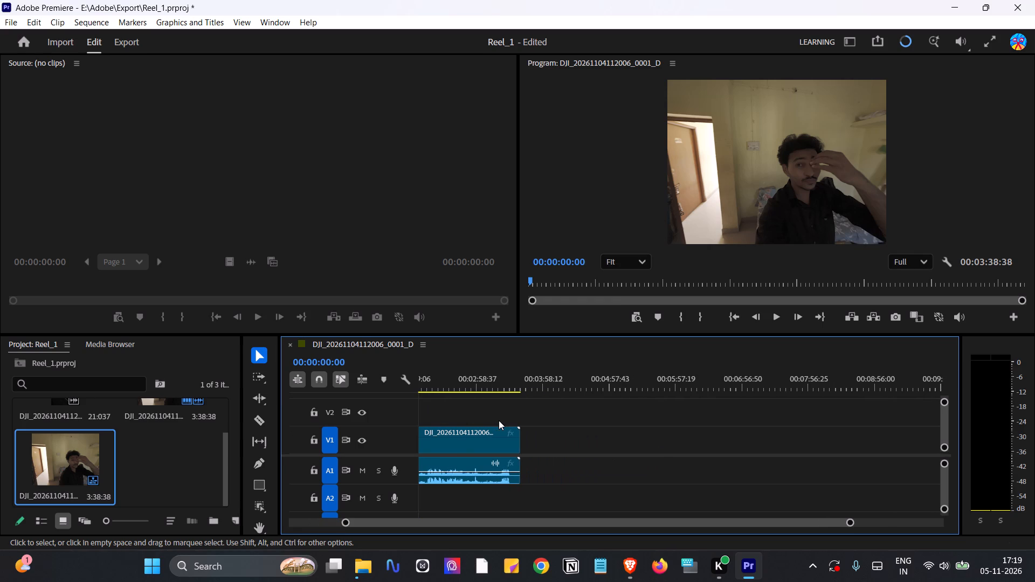
scroll(499, 420, "right", 5)
scroll(499, 420, "up", 3)
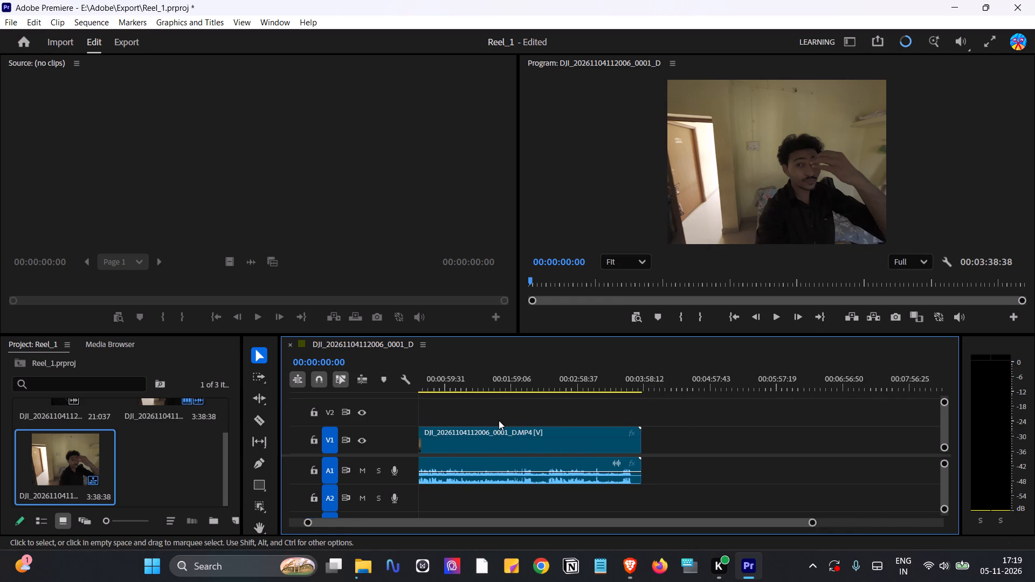
scroll(499, 420, "up", 1)
scroll(499, 420, "down", 1, "ctrl")
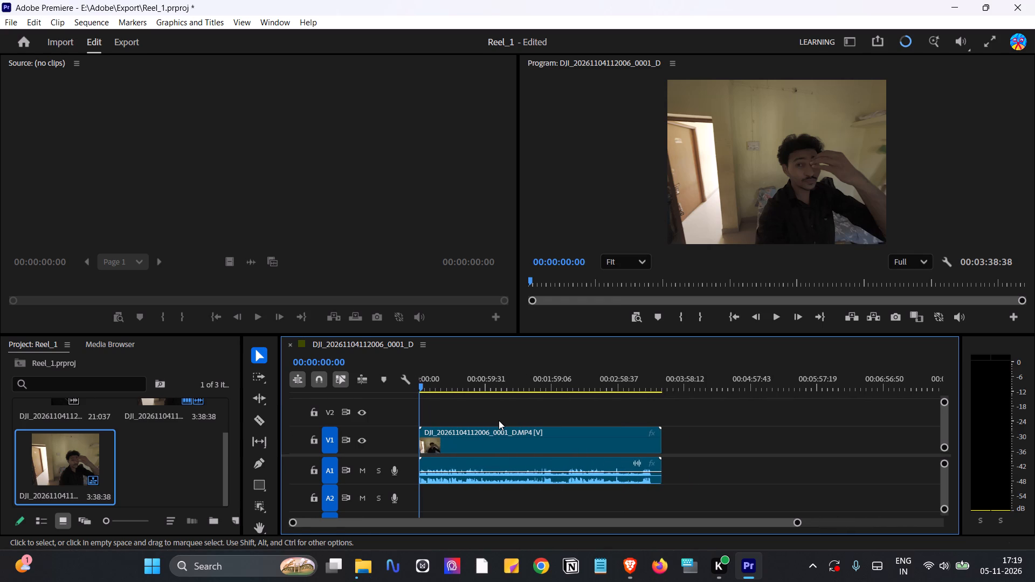
scroll(499, 420, "down", 1, "ctrl")
Adjust the height of the timeline's video tracks so that V1 and V2 both fit in view.
left_click_drag(944, 448, 864, 447)
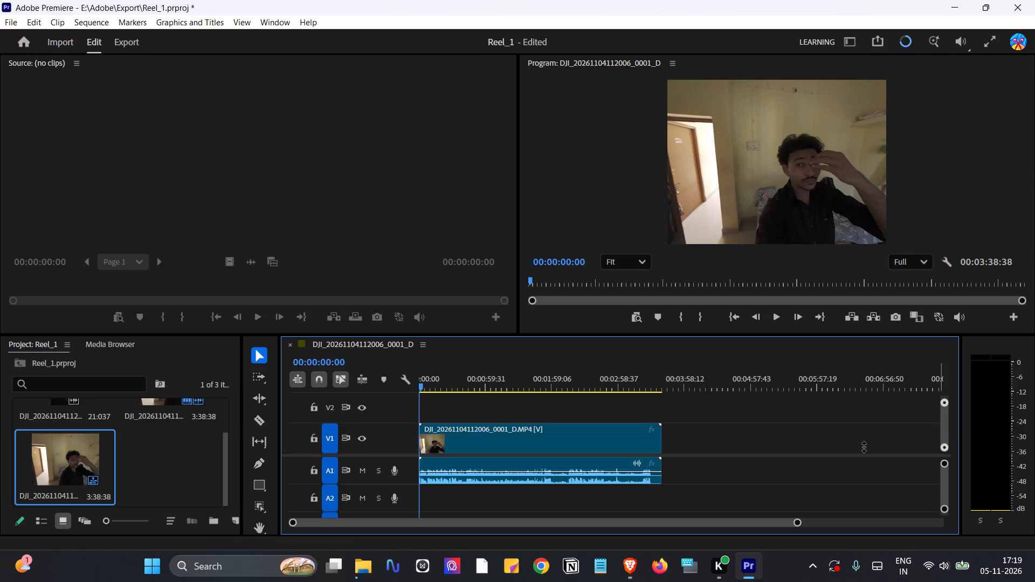
left_click_drag(864, 447, 857, 434)
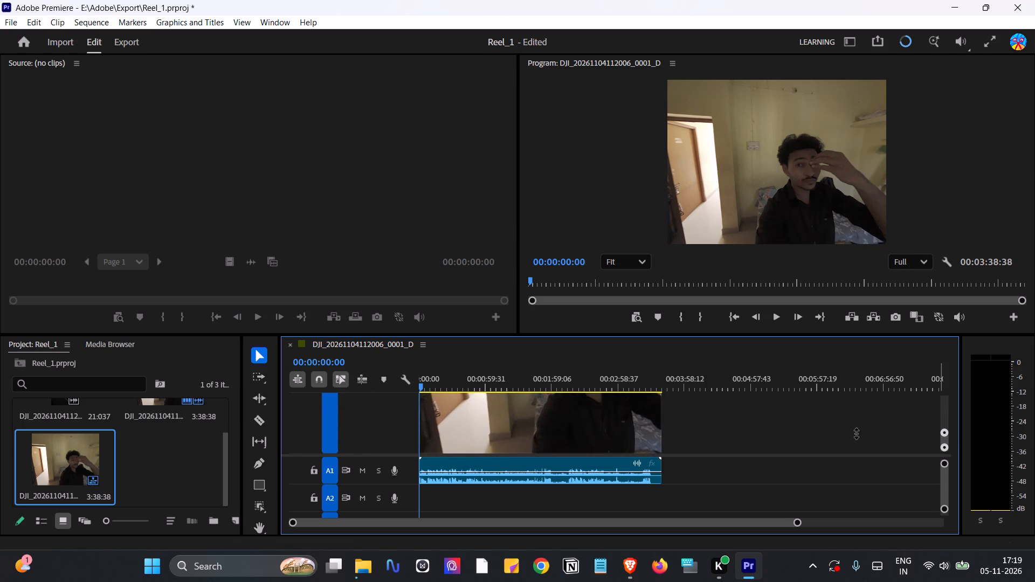
left_click_drag(857, 434, 868, 416)
scroll(772, 426, "up", 1)
scroll(772, 426, "down", 1)
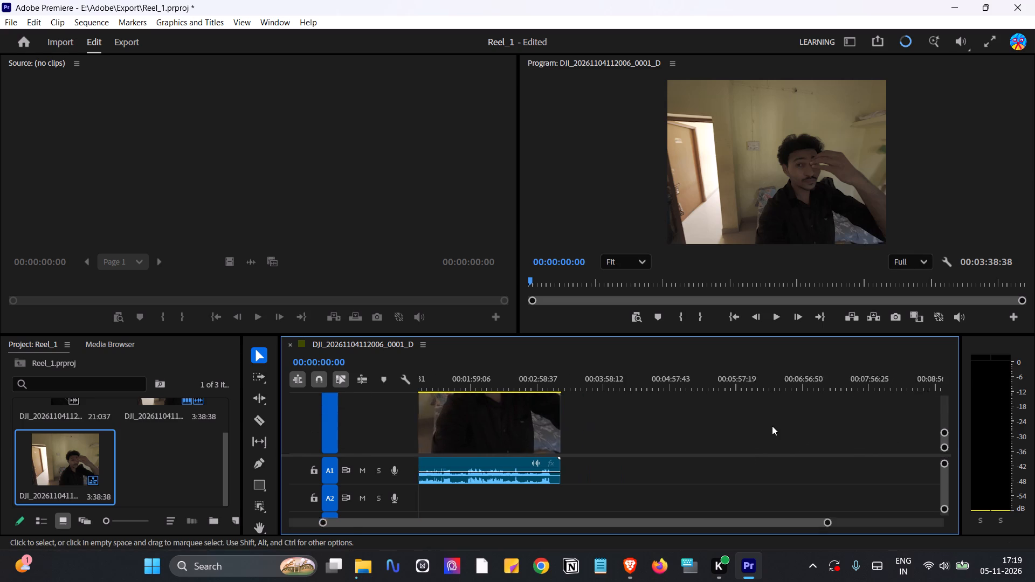
scroll(772, 426, "down", 1)
scroll(772, 426, "up", 3)
left_click_drag(943, 429, 945, 389)
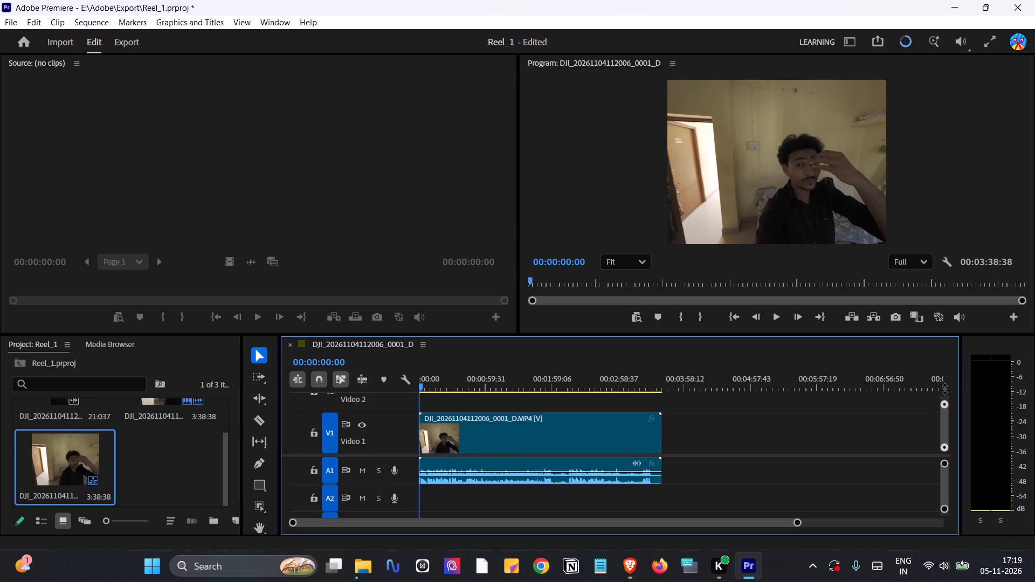
left_click_drag(945, 389, 945, 388)
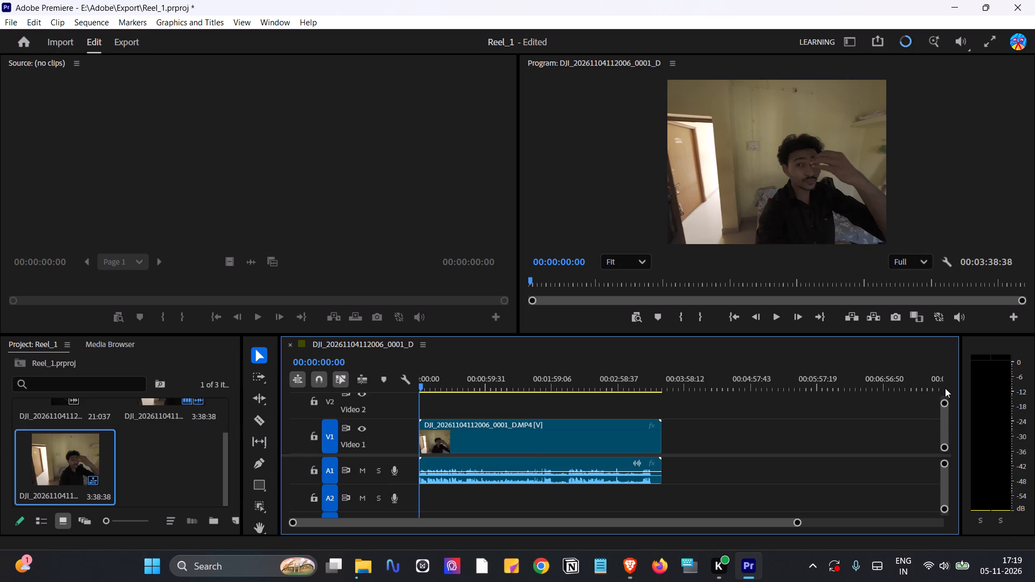
left_click_drag(944, 403, 943, 412)
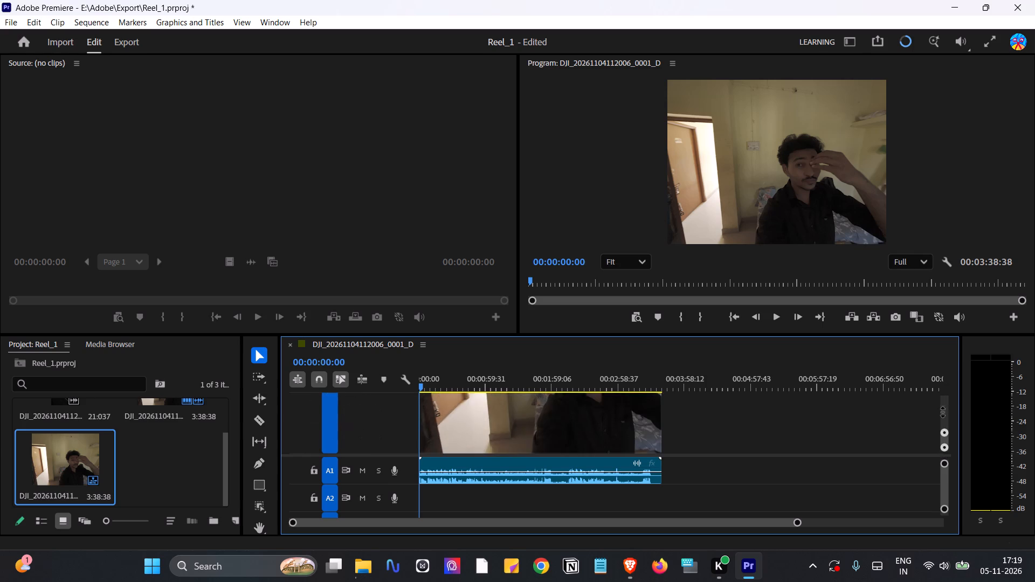
left_click_drag(943, 412, 943, 391)
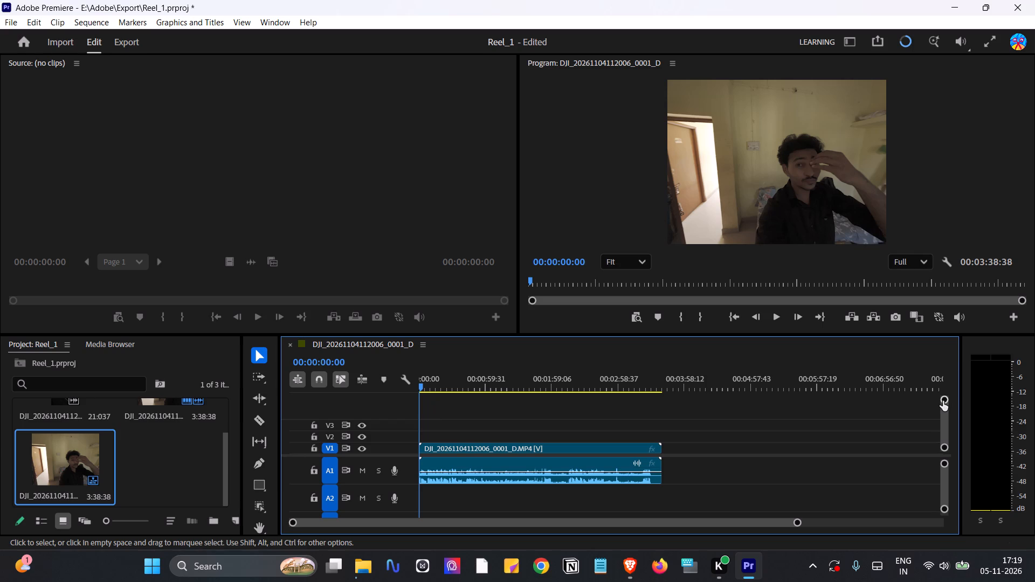
left_click_drag(943, 401, 943, 406)
left_click(943, 406)
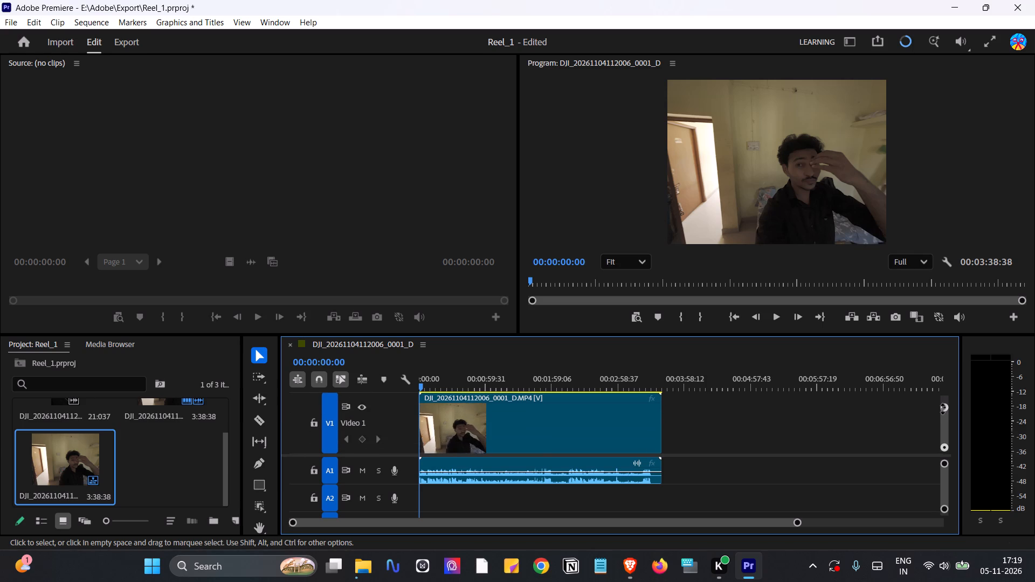
Play the sequence from the start, then resume playback from about 00:00:46.
key("space")
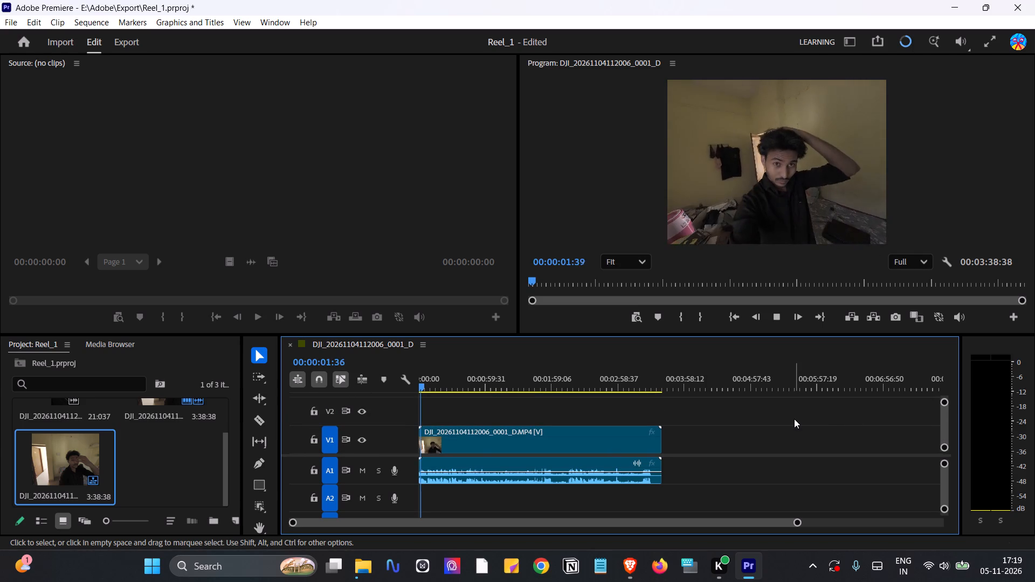
left_click_drag(423, 387, 470, 393)
key("space")
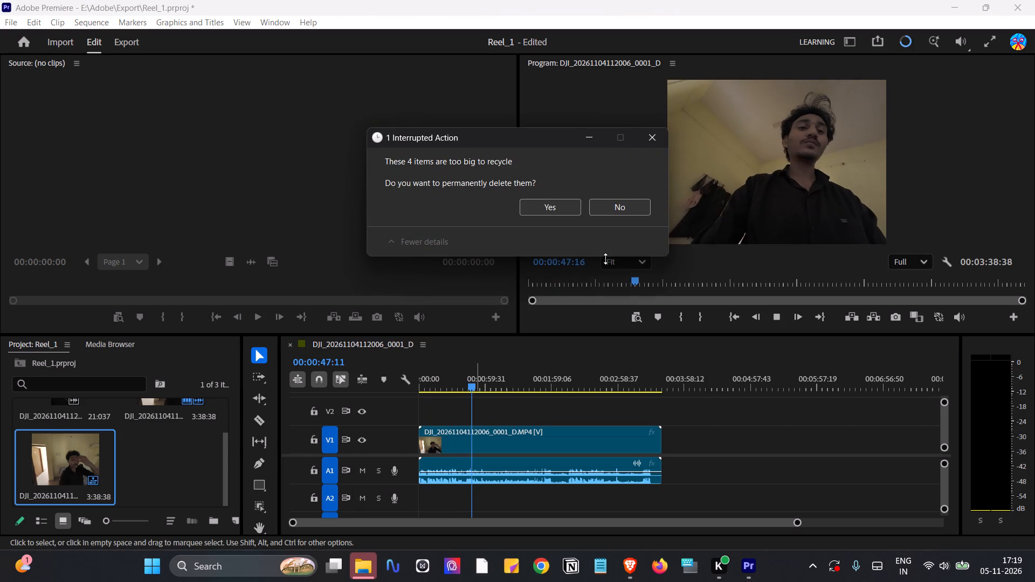
Approve permanently deleting the four Adobe items that are too big to recycle, and return to Premiere.
left_click(544, 215)
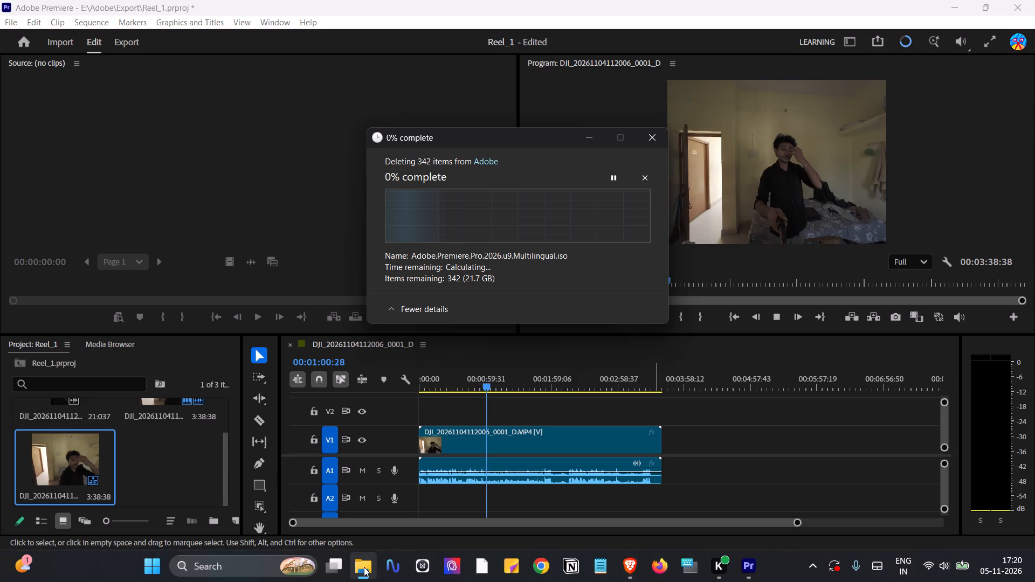
left_click(375, 491)
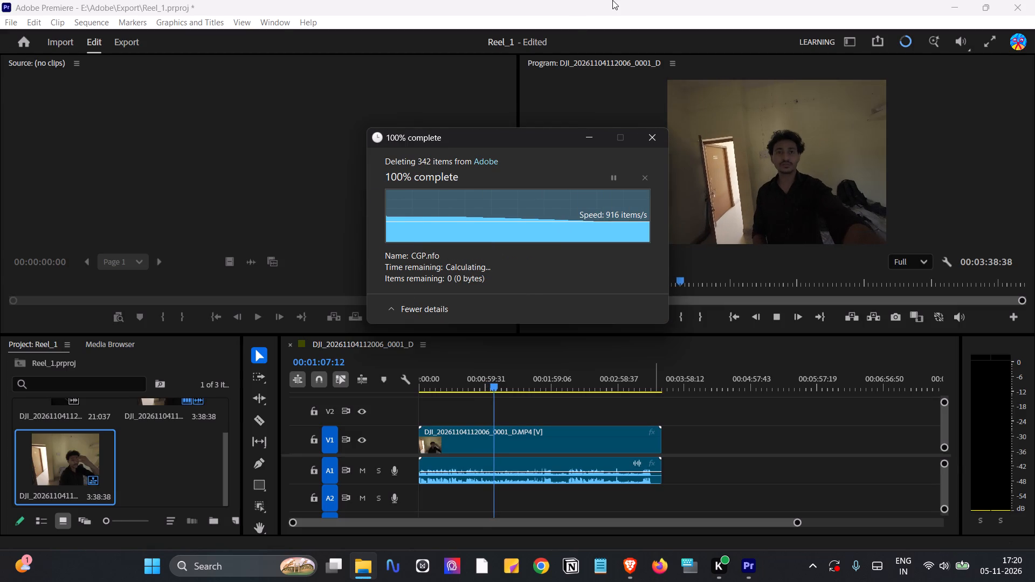
Check the free drive space under This PC in a new File Explorer window, refresh it, and close the window.
left_click(362, 569)
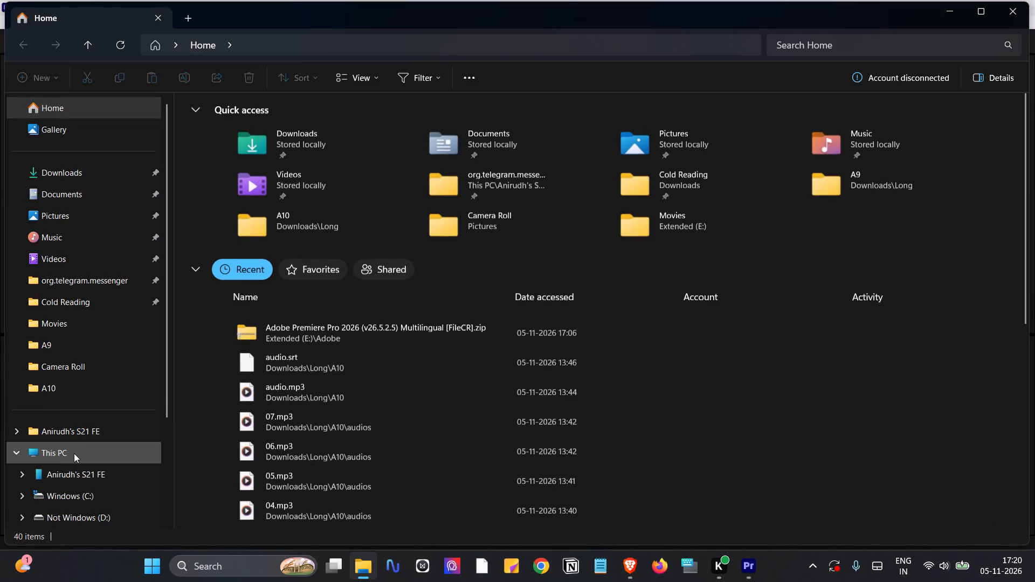
left_click(74, 453)
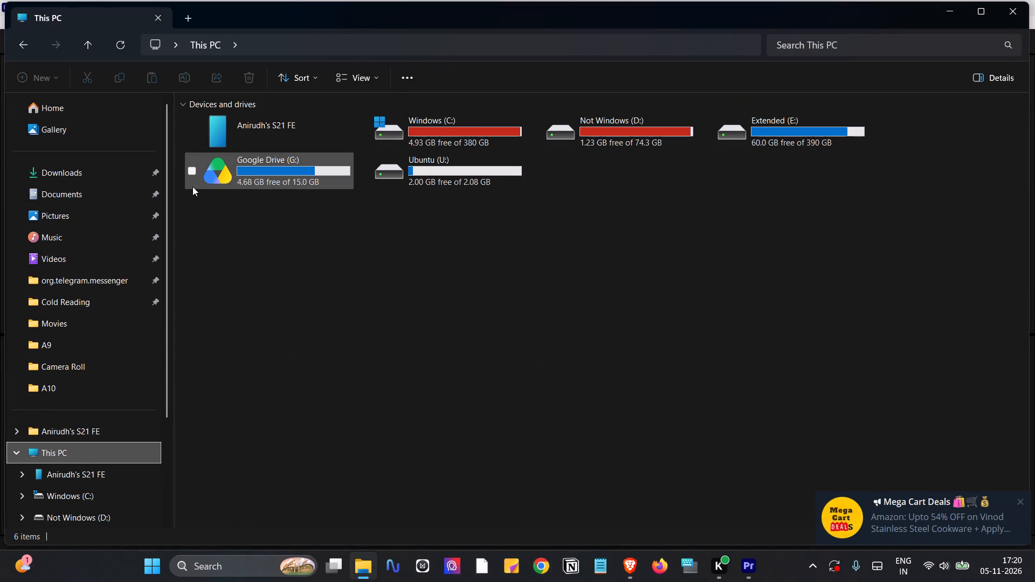
left_click(115, 41)
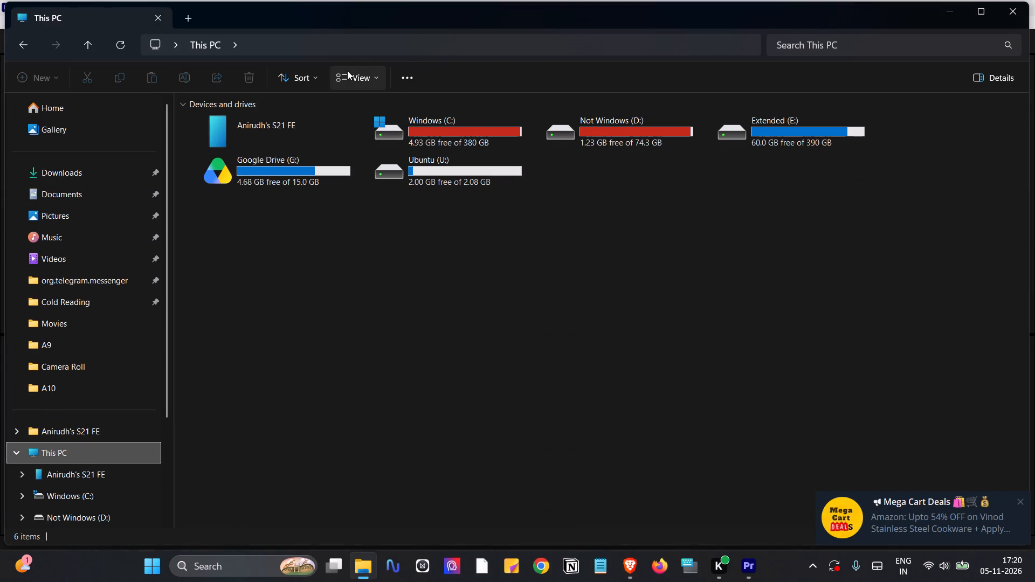
left_click(1019, 16)
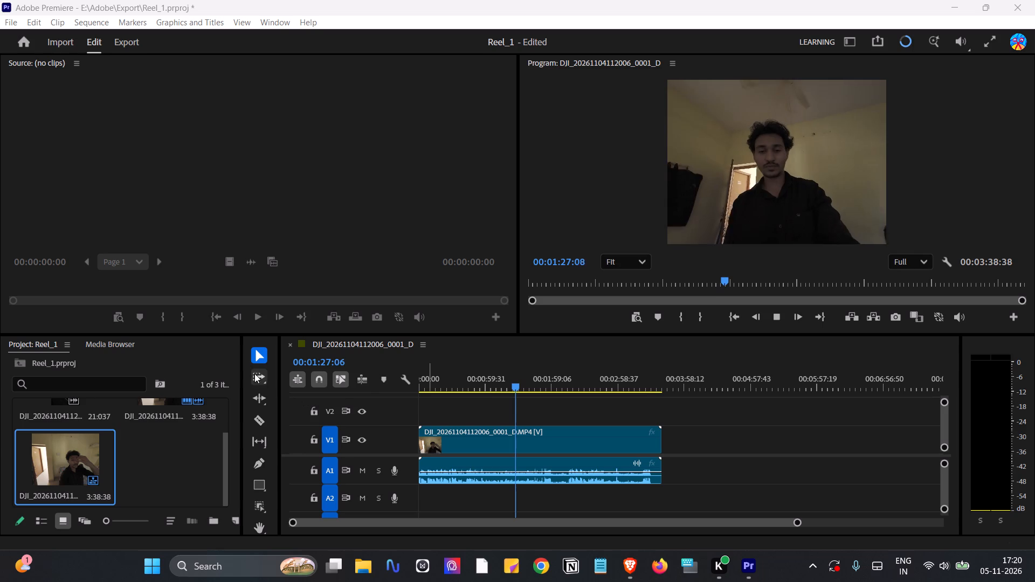
Split the clip's video and audio with the Razor tool at 00:02:49:31, where the window shot begins.
left_click(256, 423)
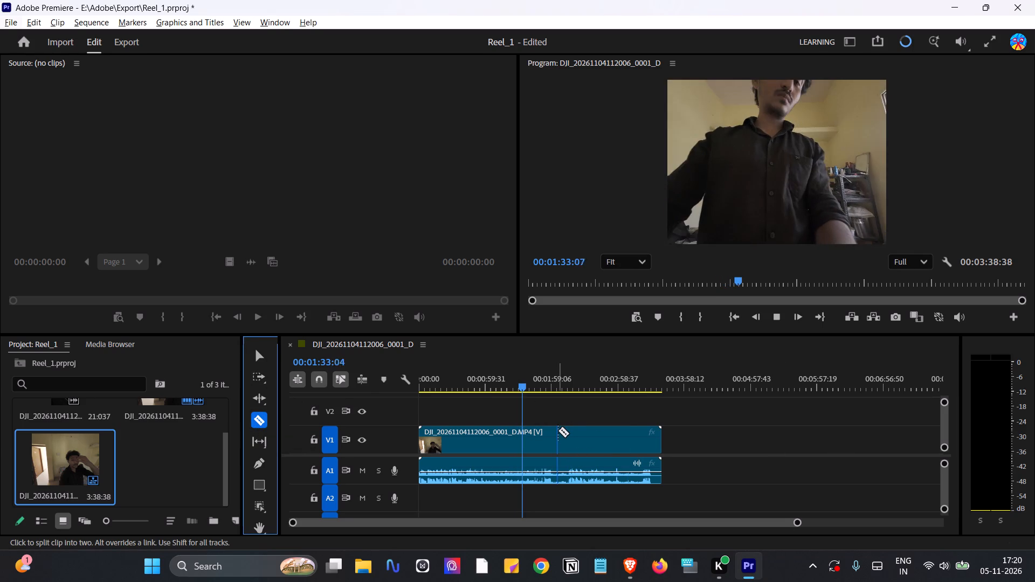
left_click_drag(798, 523, 726, 525)
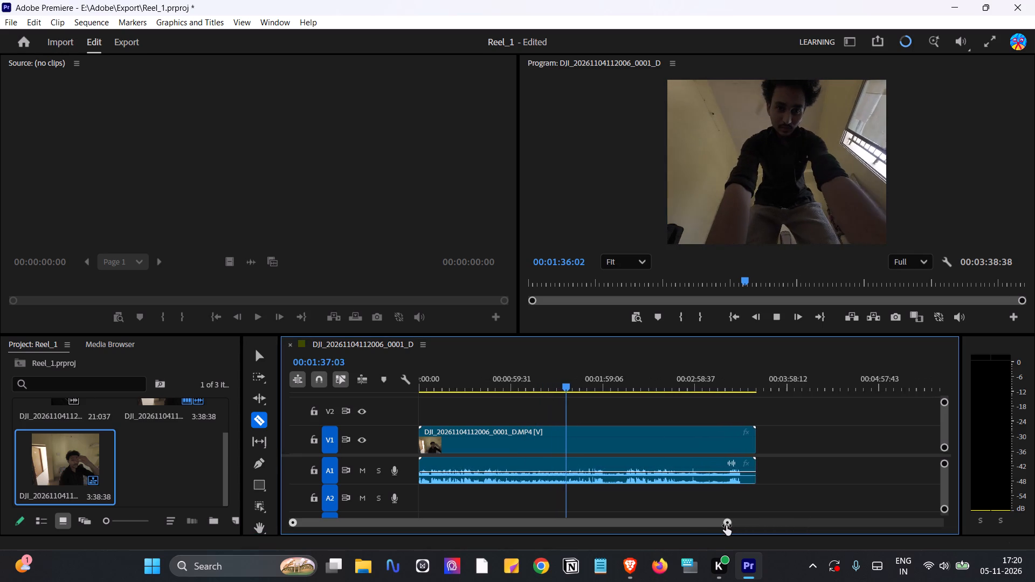
left_click_drag(726, 525, 664, 524)
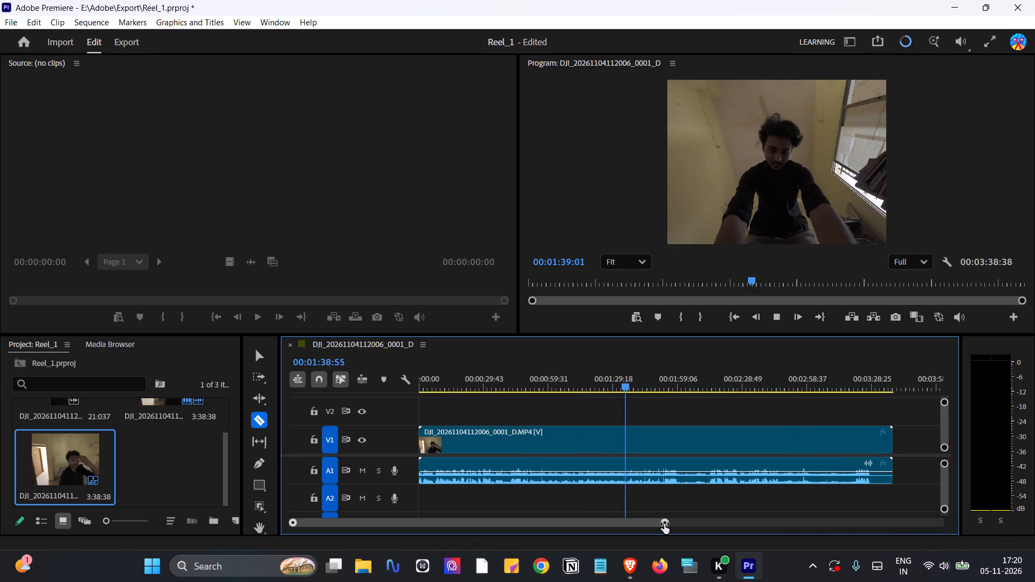
left_click_drag(664, 524, 654, 523)
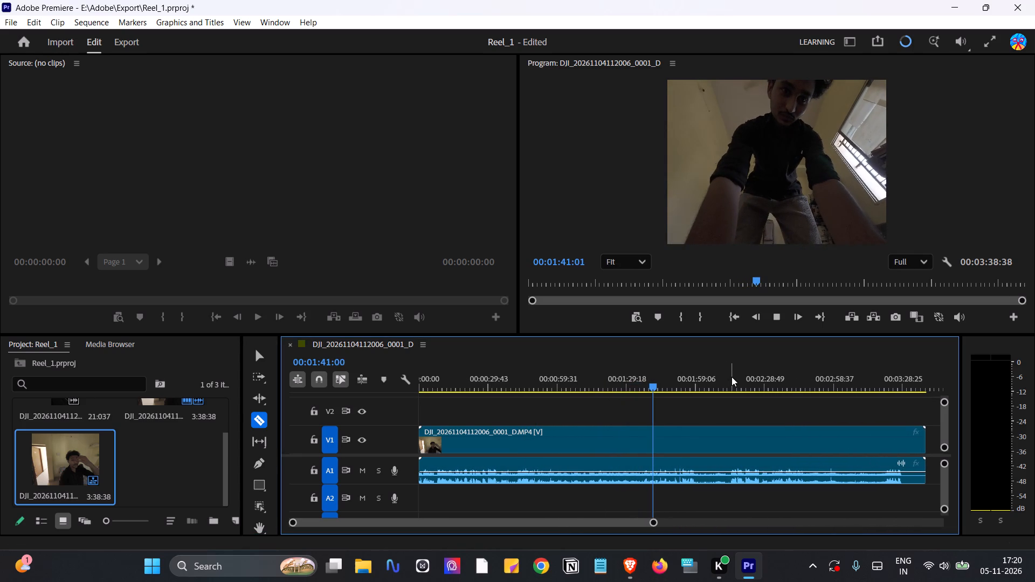
left_click_drag(656, 384, 682, 384)
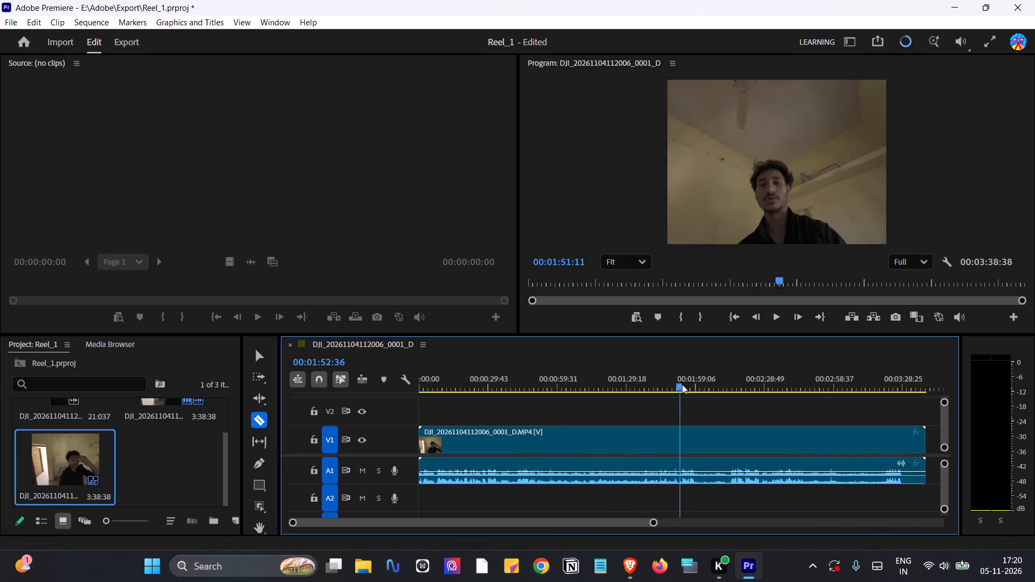
left_click_drag(682, 384, 724, 385)
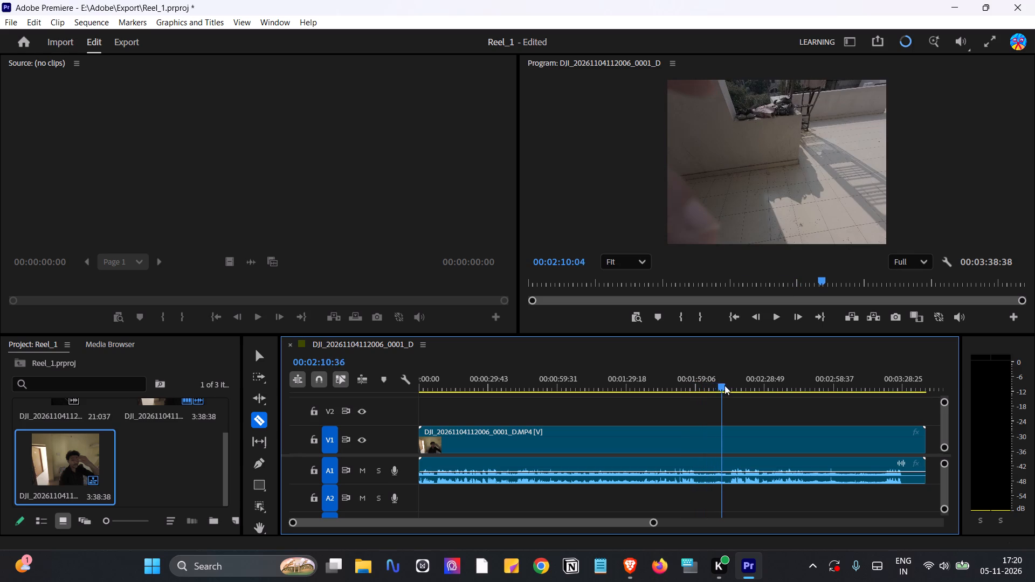
left_click_drag(724, 385, 770, 387)
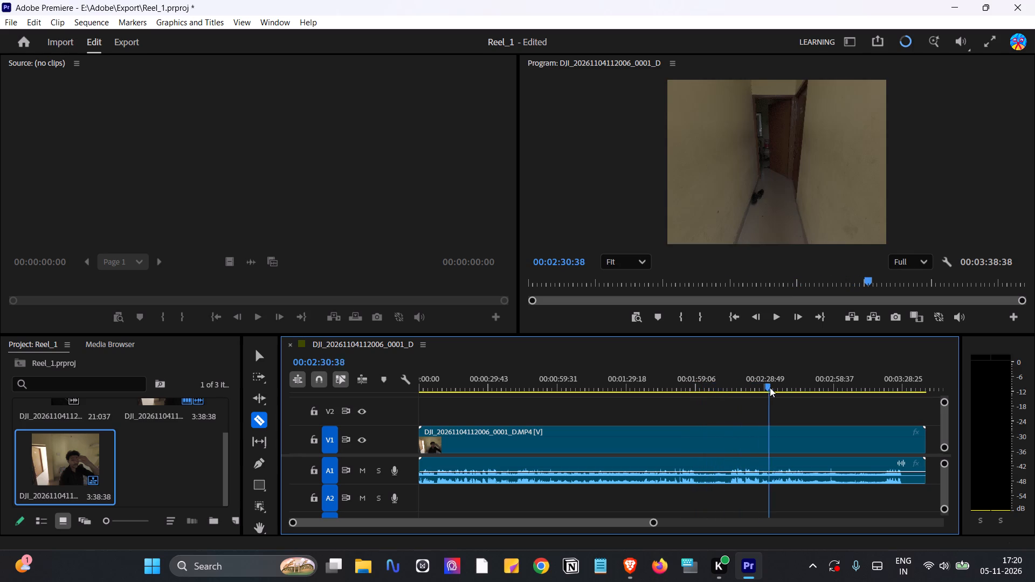
left_click_drag(770, 387, 792, 389)
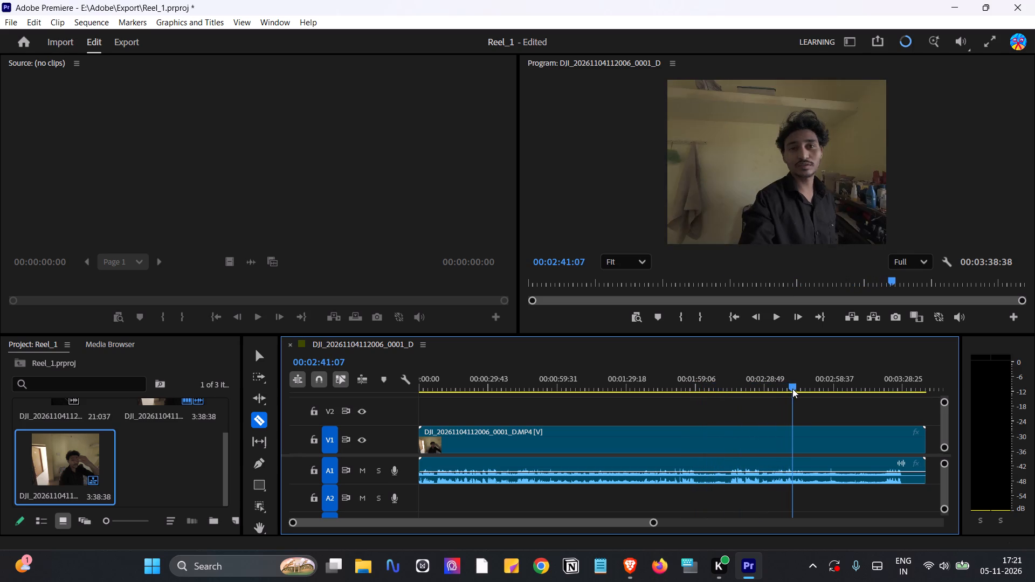
left_click_drag(792, 389, 810, 392)
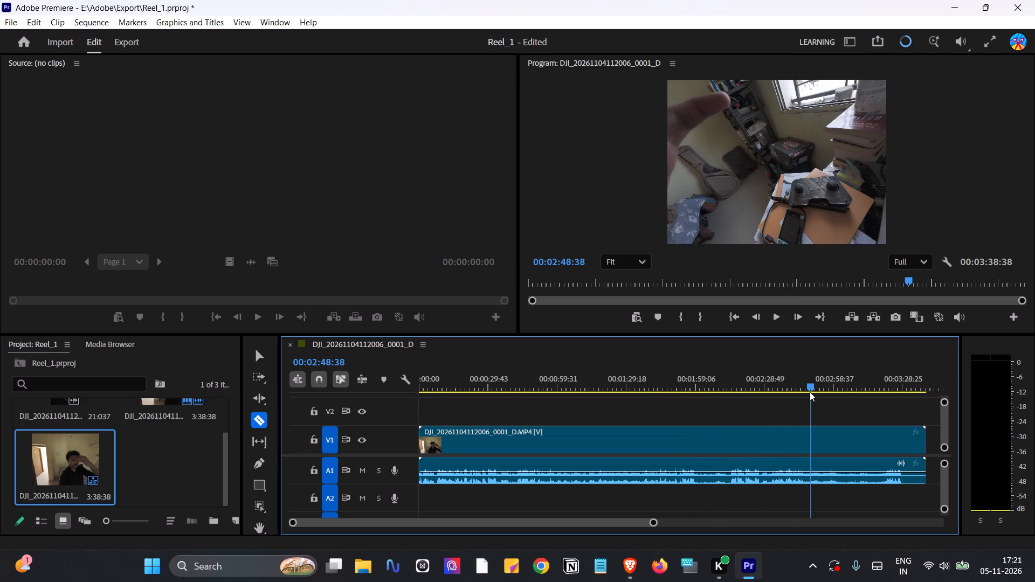
left_click_drag(810, 392, 812, 392)
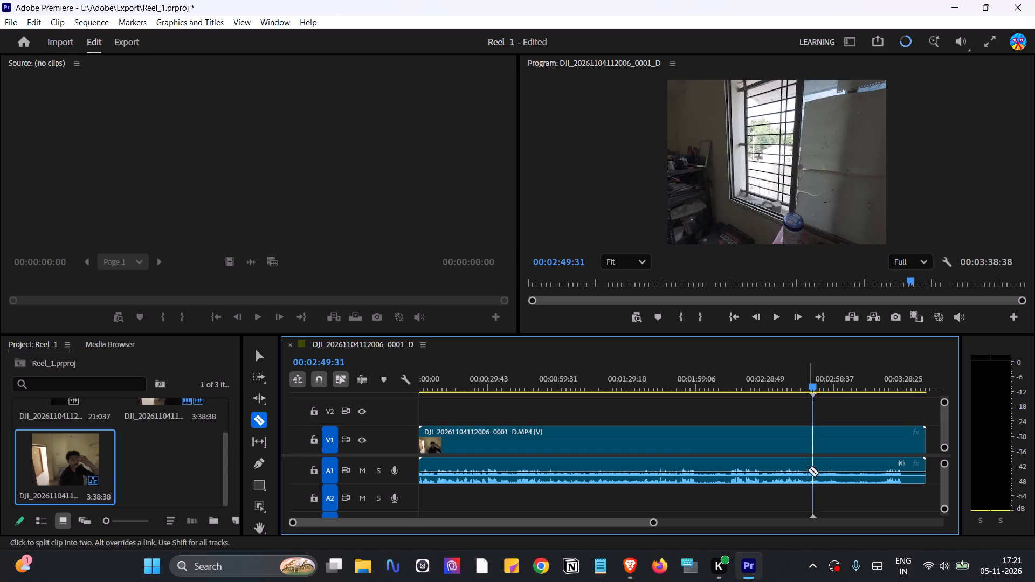
left_click(814, 461)
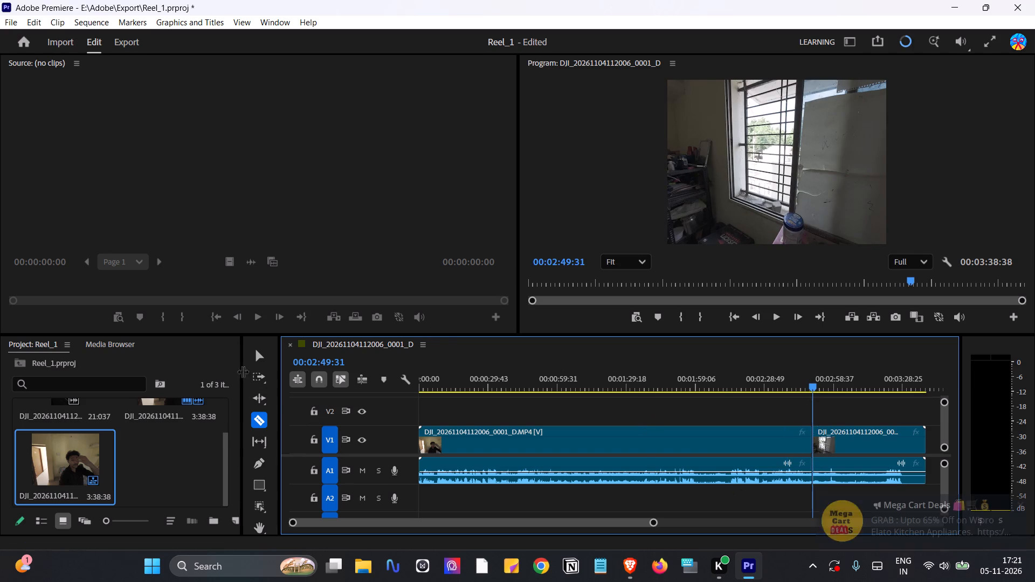
Delete the video and audio segment before the cut at 00:02:49:31.
left_click(261, 353)
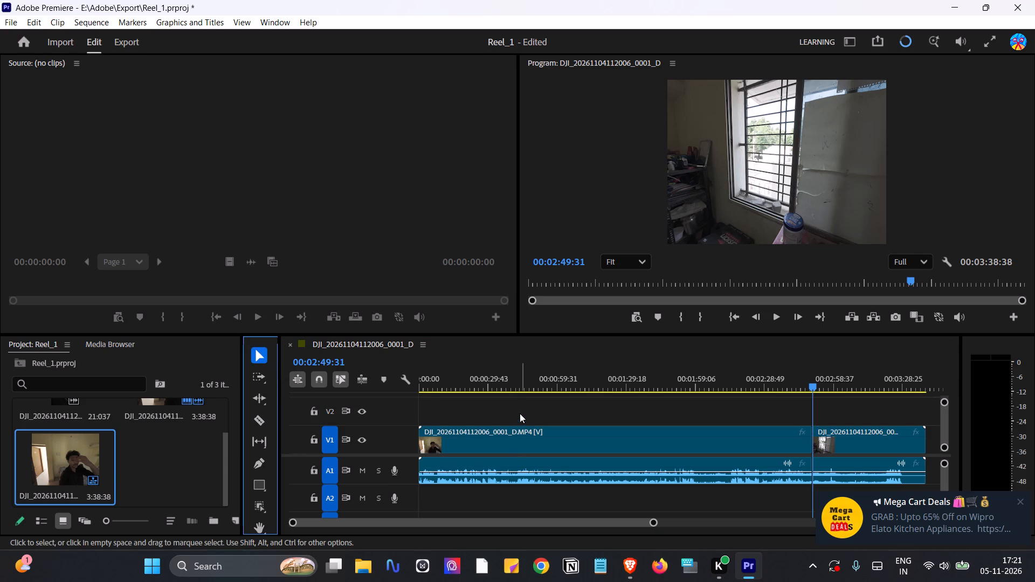
left_click_drag(520, 413, 527, 511)
key("Delete")
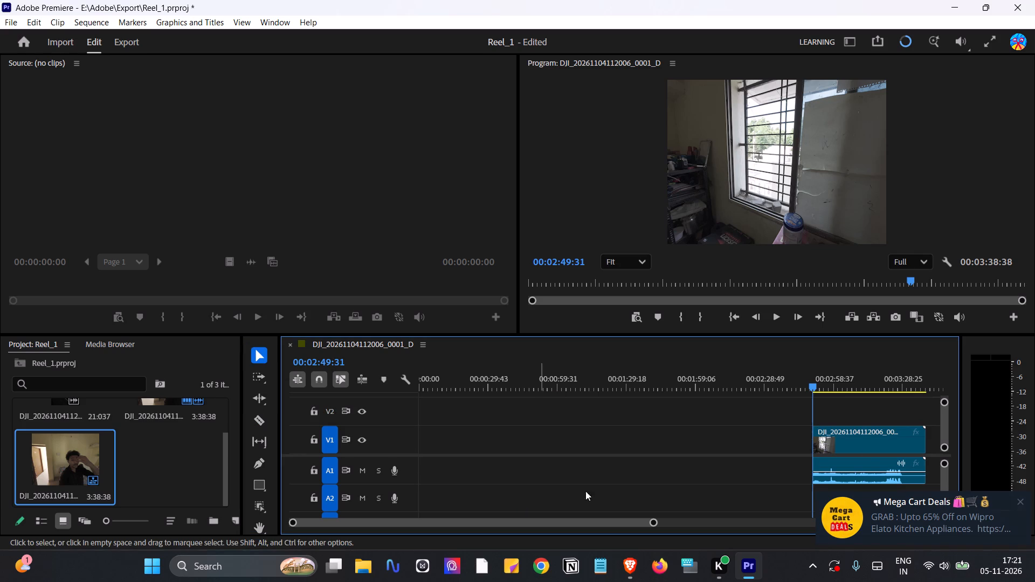
Move the remaining clip with its audio to the very start of the sequence on V1 and A1.
left_click_drag(850, 436, 597, 443)
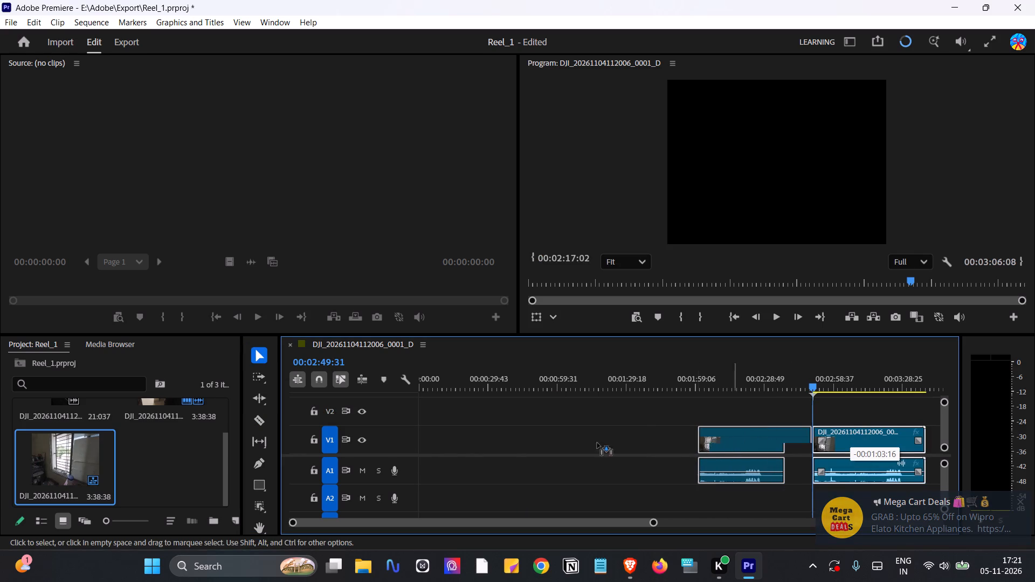
left_click_drag(597, 443, 398, 455)
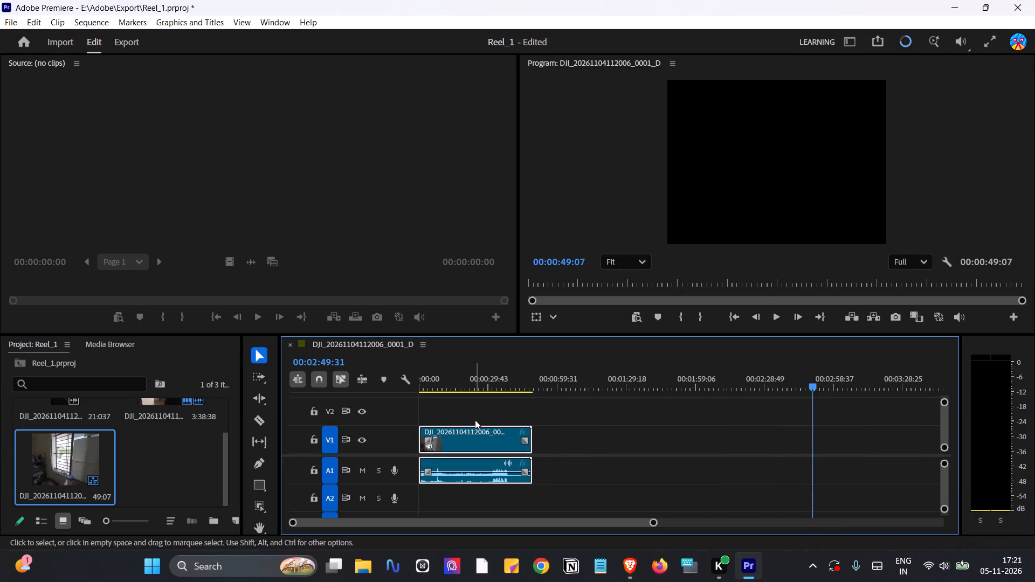
Play the trimmed clip from the start of the sequence and stop at about 00:00:20:22.
left_click_drag(653, 524, 547, 526)
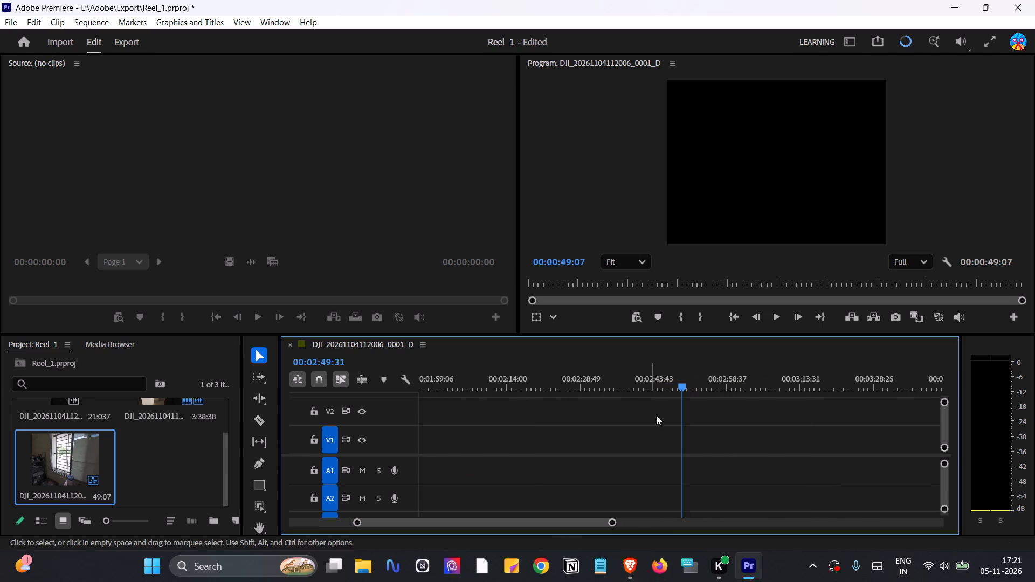
left_click_drag(682, 386, 246, 429)
left_click_drag(546, 524, 540, 524)
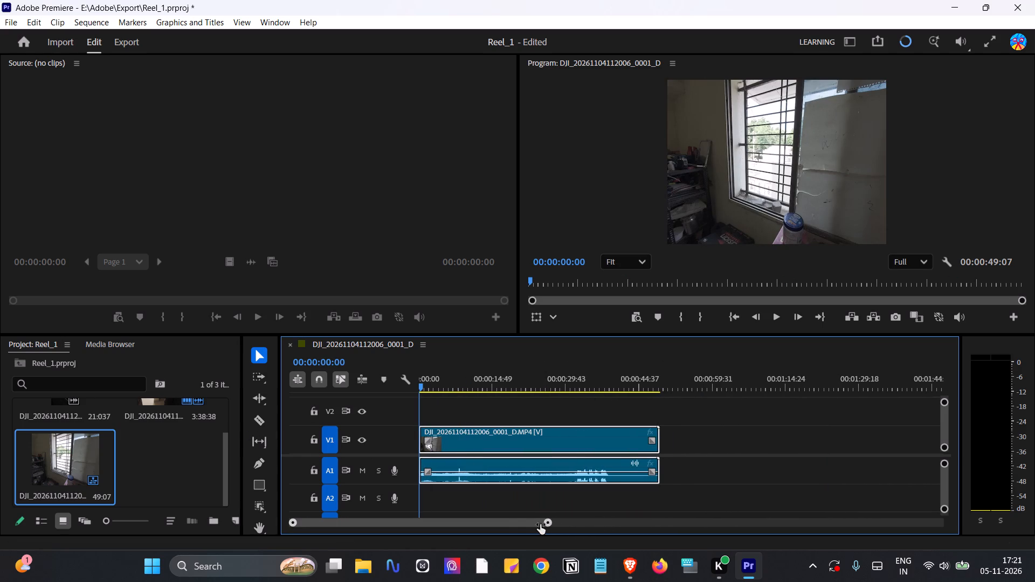
left_click_drag(540, 524, 472, 524)
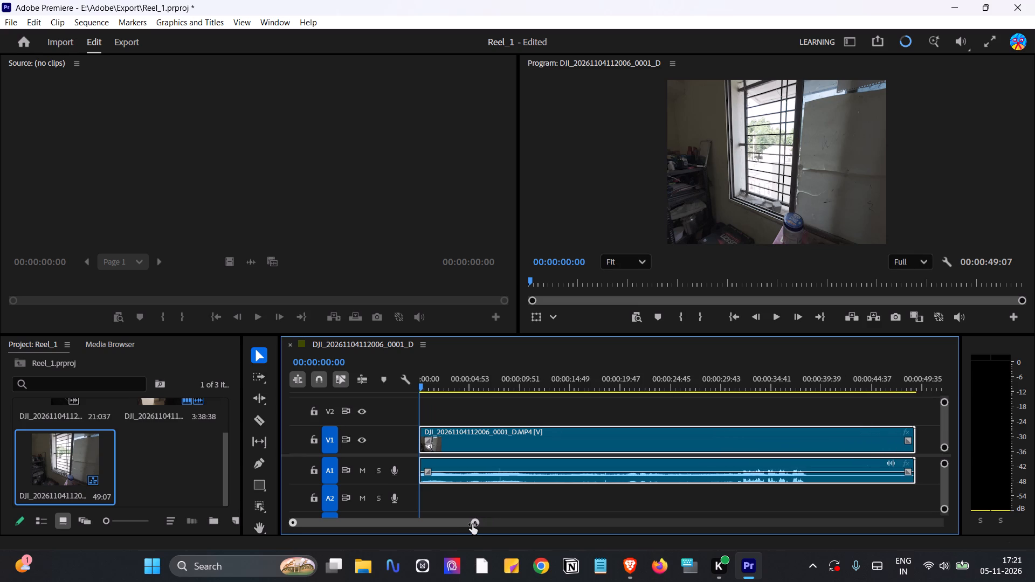
left_click_drag(472, 524, 473, 524)
key("space")
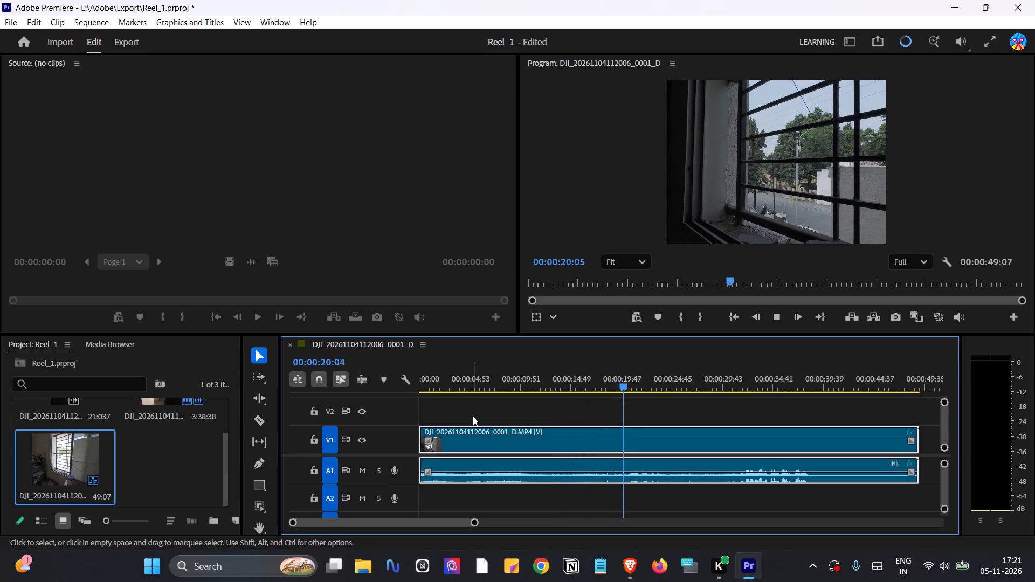
key("space")
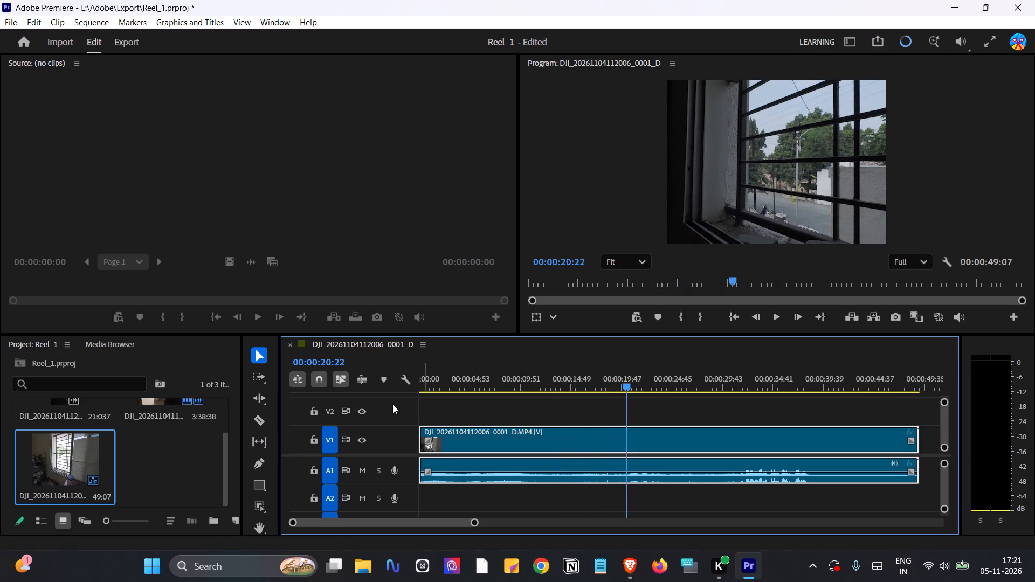
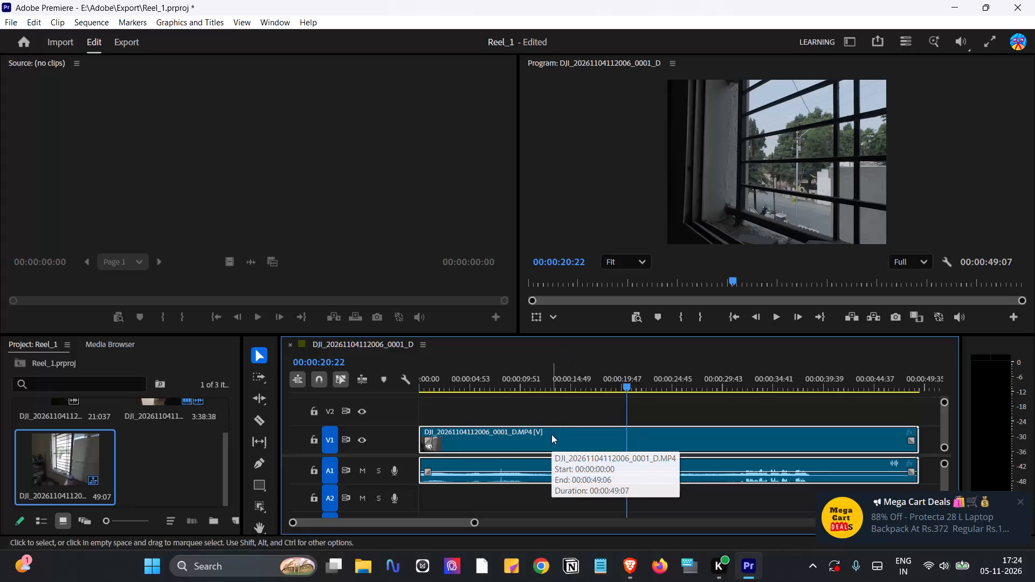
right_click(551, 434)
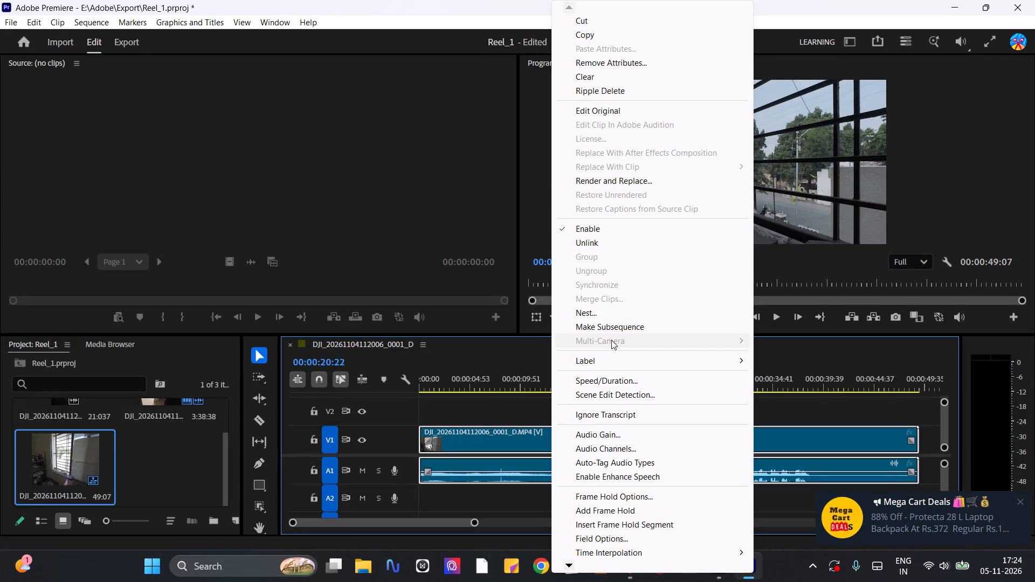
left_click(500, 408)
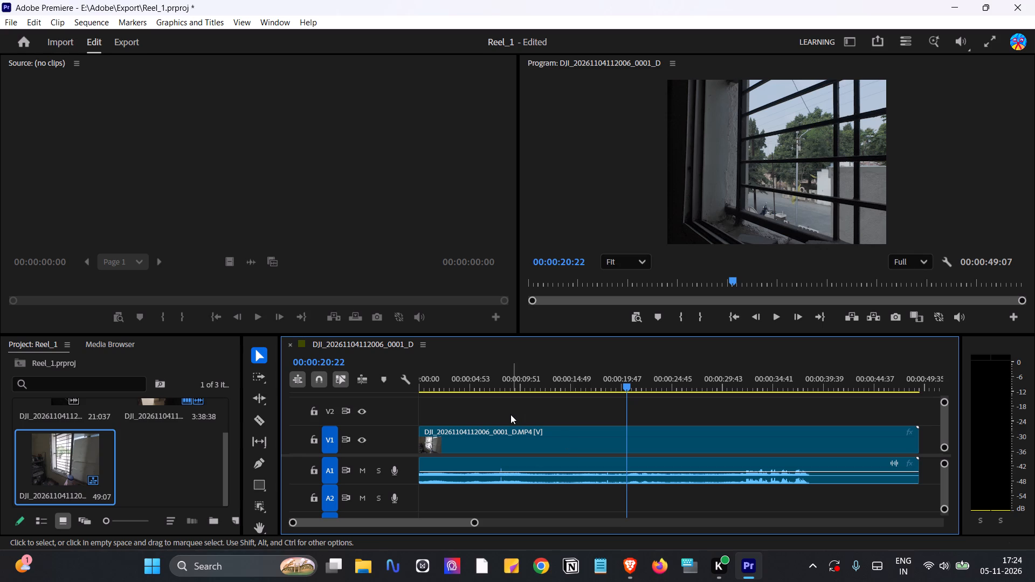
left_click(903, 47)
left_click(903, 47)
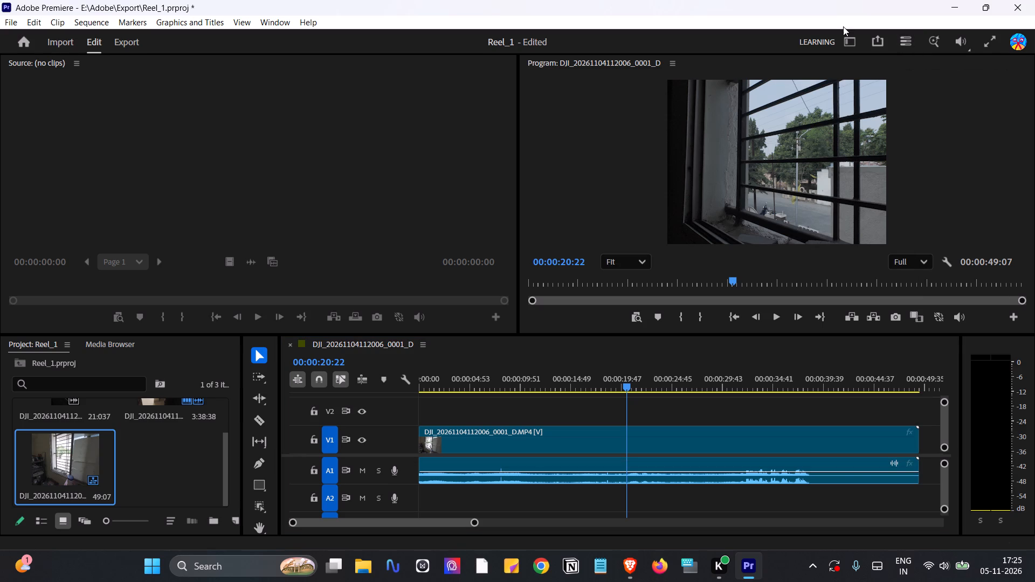
Switch the workspace layout to All Panels.
left_click(854, 41)
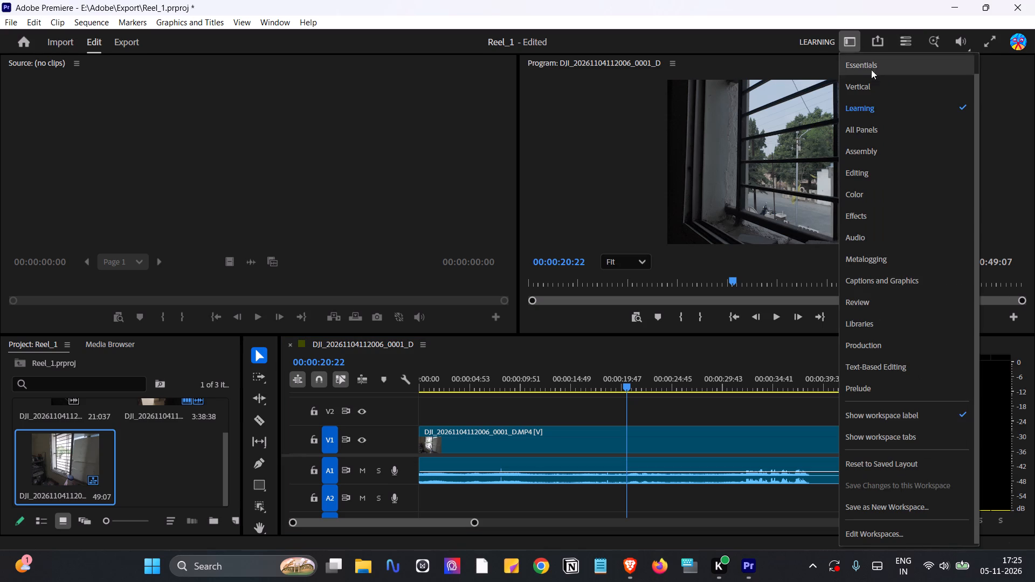
left_click(878, 124)
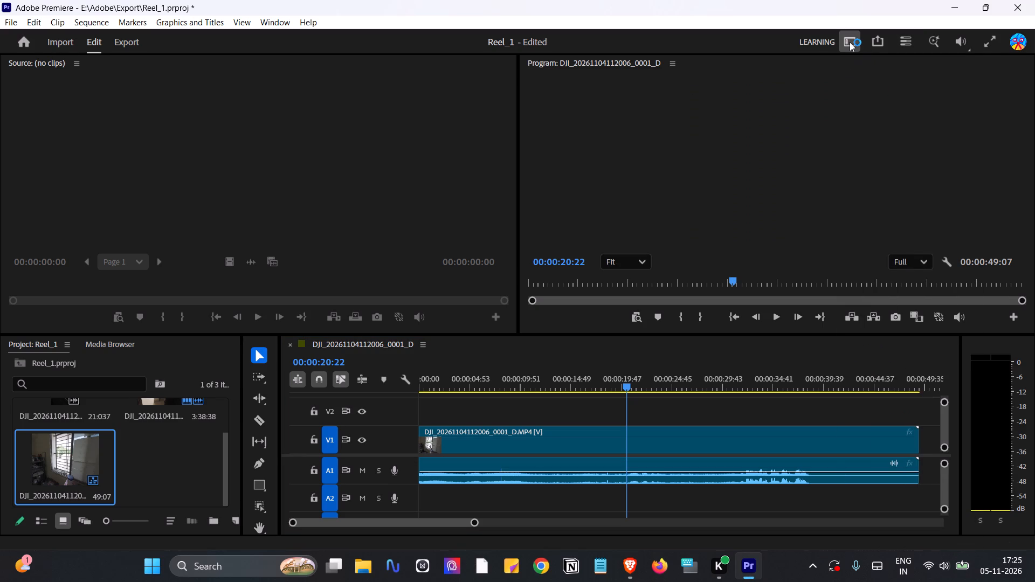
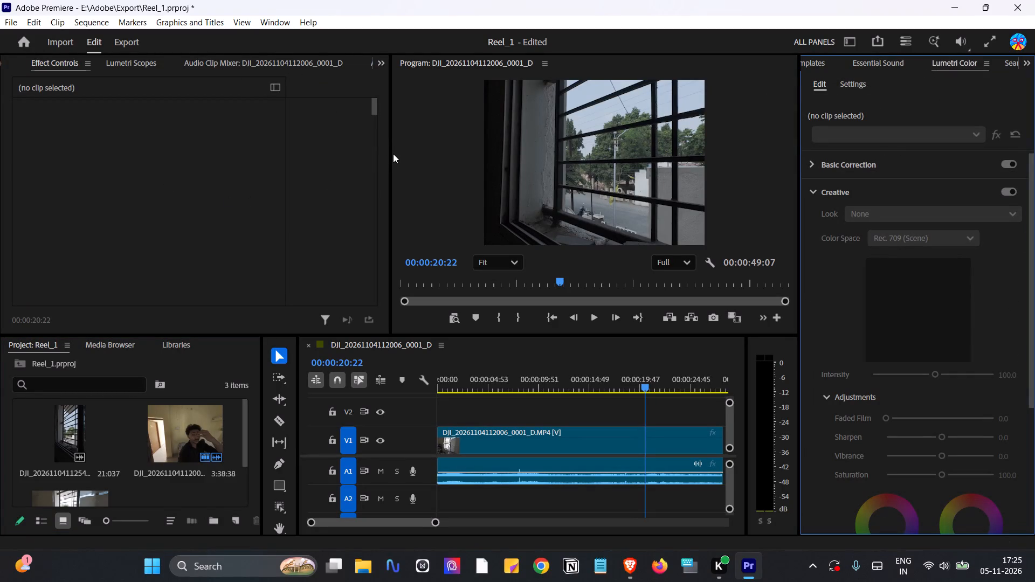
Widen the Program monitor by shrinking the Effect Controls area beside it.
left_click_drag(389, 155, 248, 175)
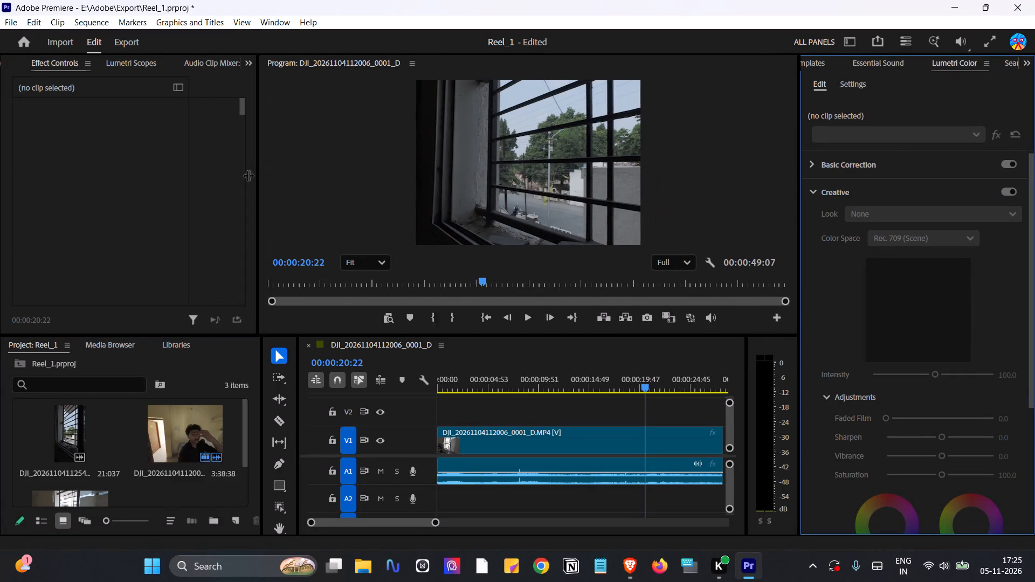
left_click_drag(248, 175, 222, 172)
Look through the source monitor, effect controls, Lumetri scopes and transcript views, including the sequence's source clips for transcription.
scroll(123, 173, "right", 3)
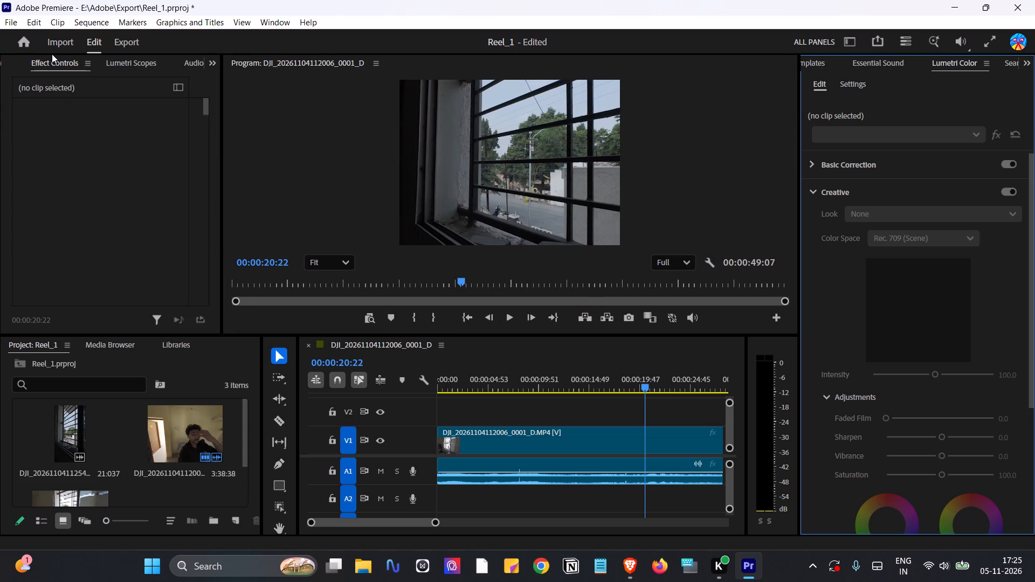
scroll(52, 62, "right", 4)
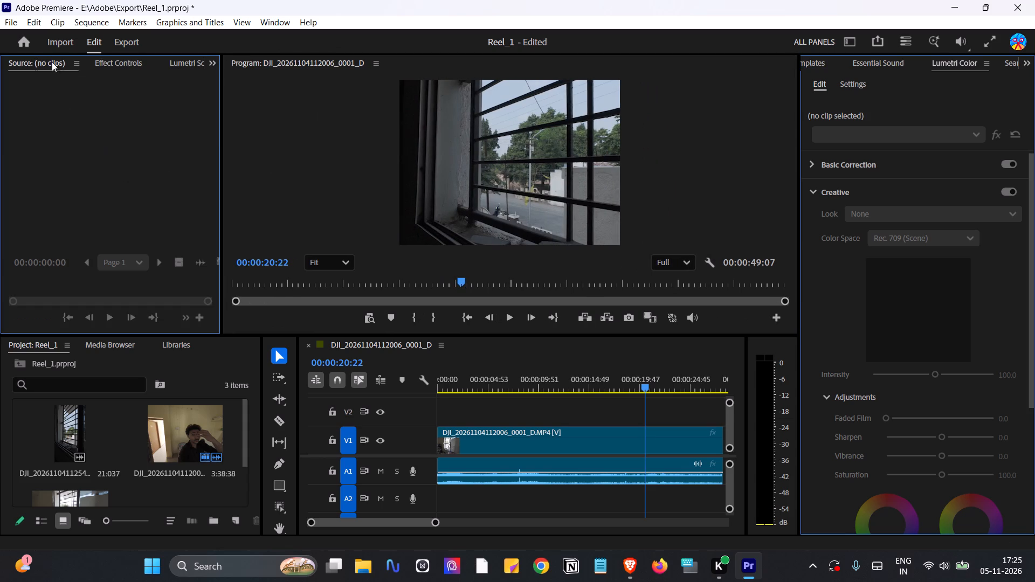
scroll(128, 64, "left", 5)
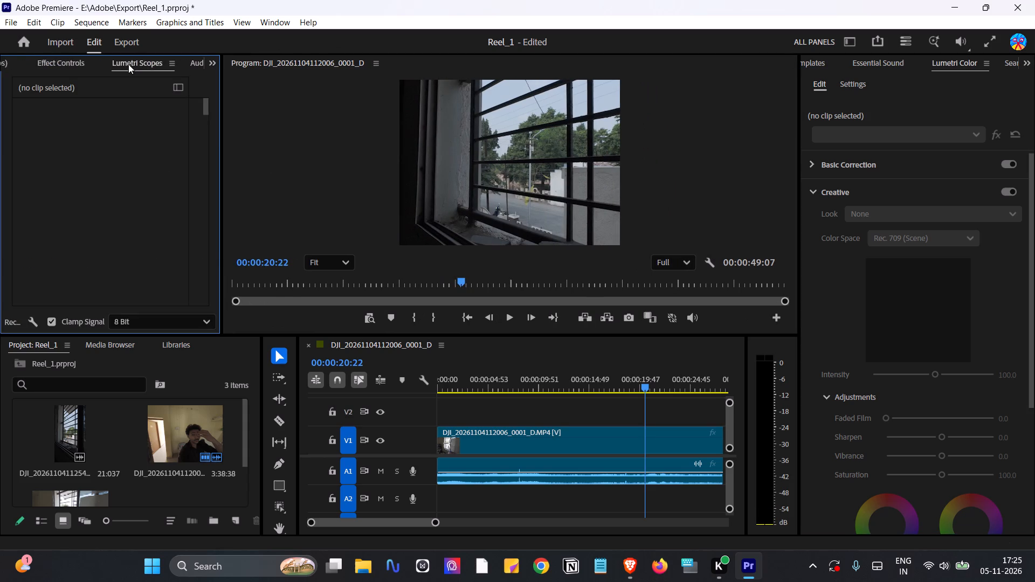
scroll(128, 64, "left", 3)
scroll(964, 308, "up", 1)
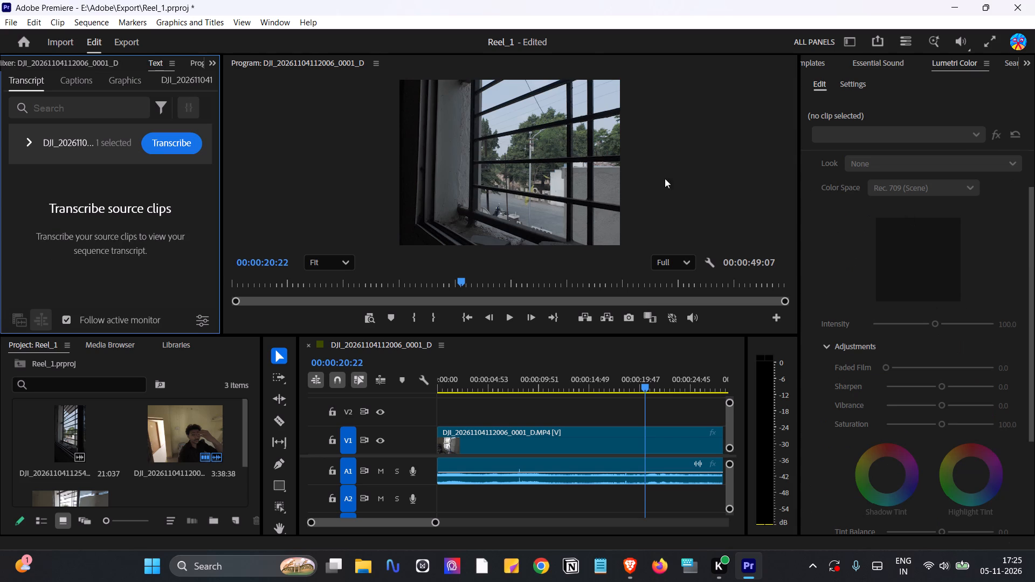
left_click(144, 253)
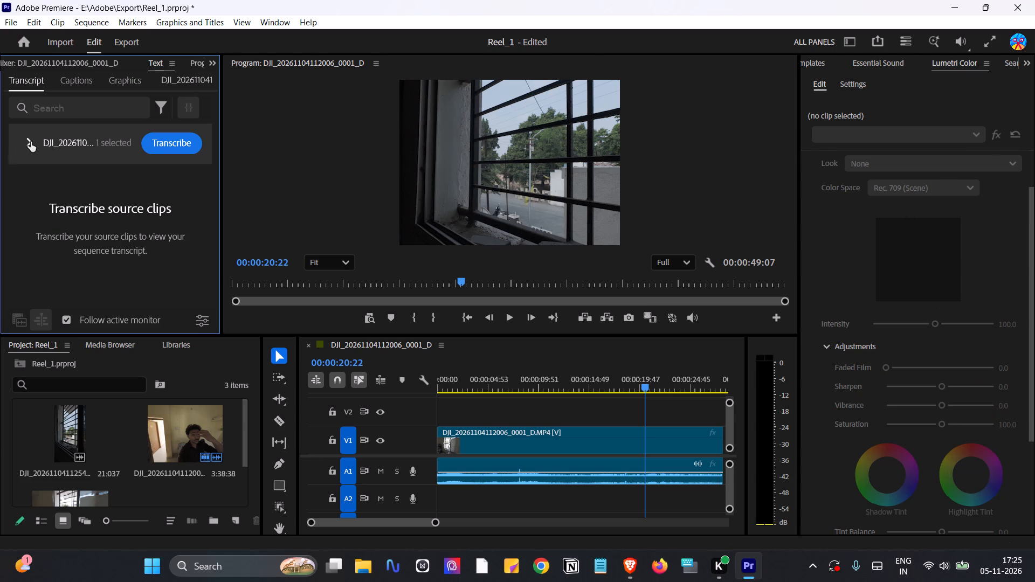
left_click(31, 142)
left_click(107, 85)
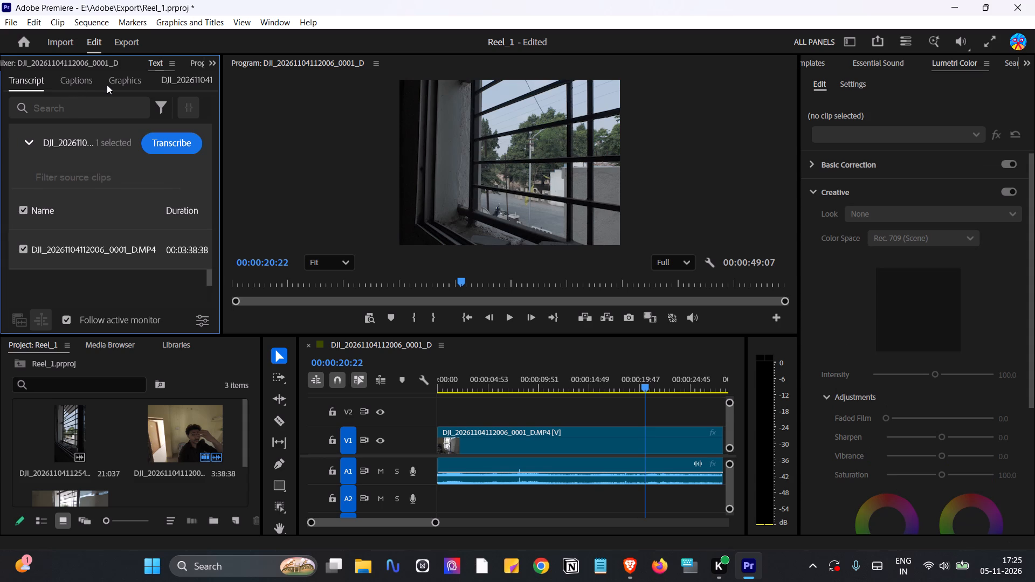
scroll(107, 85, "right", 7)
scroll(126, 77, "left", 4)
scroll(126, 77, "right", 2)
scroll(181, 57, "left", 2)
left_click(88, 64)
scroll(88, 64, "right", 5)
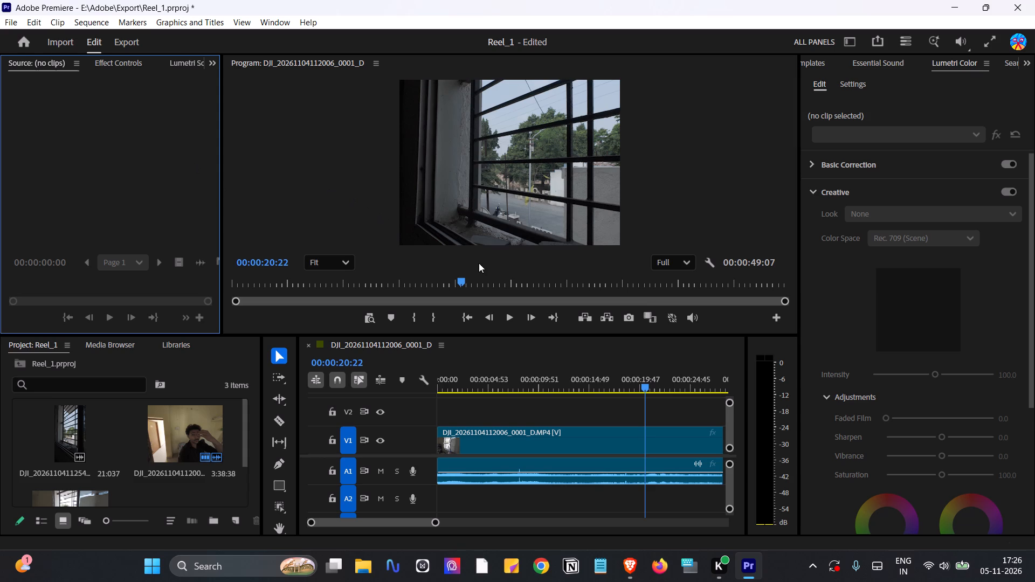
Examine the Lumetri Basic Correction settings, then select the footage clip on V1 and check its Lumetri effect choices.
left_click(847, 190)
left_click(838, 163)
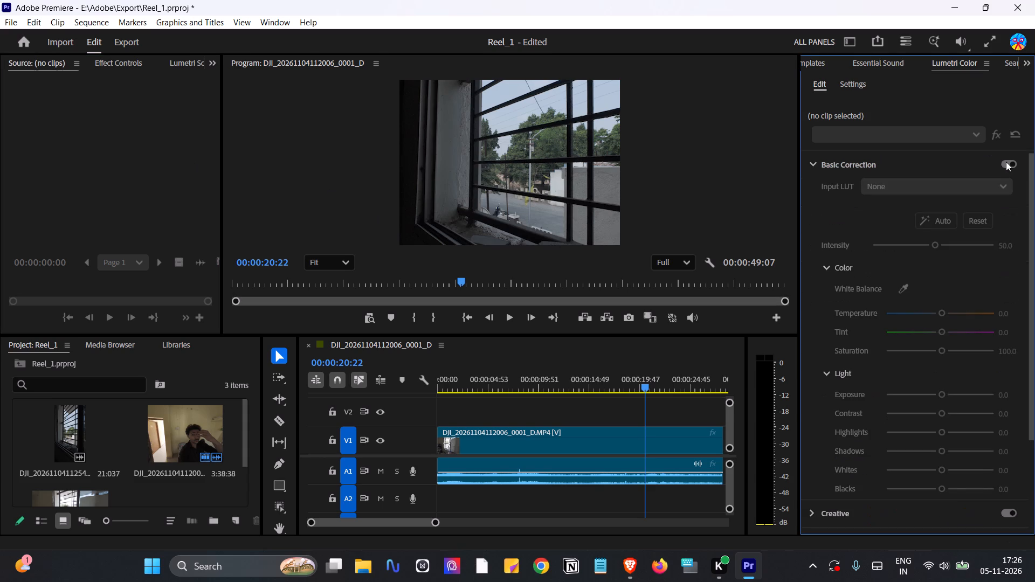
left_click(1010, 168)
left_click(1010, 161)
left_click(996, 182)
left_click(1000, 187)
left_click(815, 158)
left_click(567, 442)
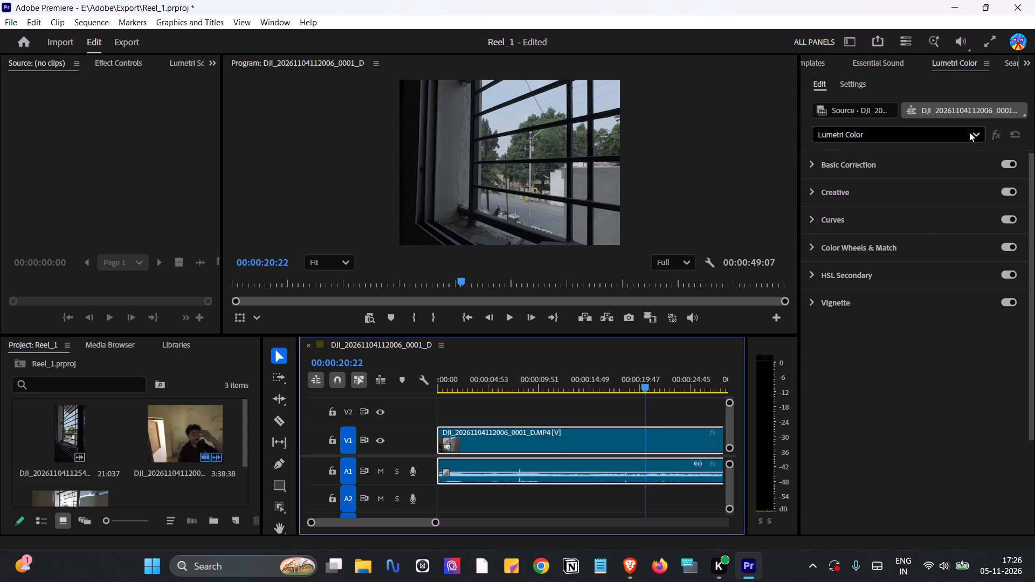
left_click(969, 132)
left_click(969, 132)
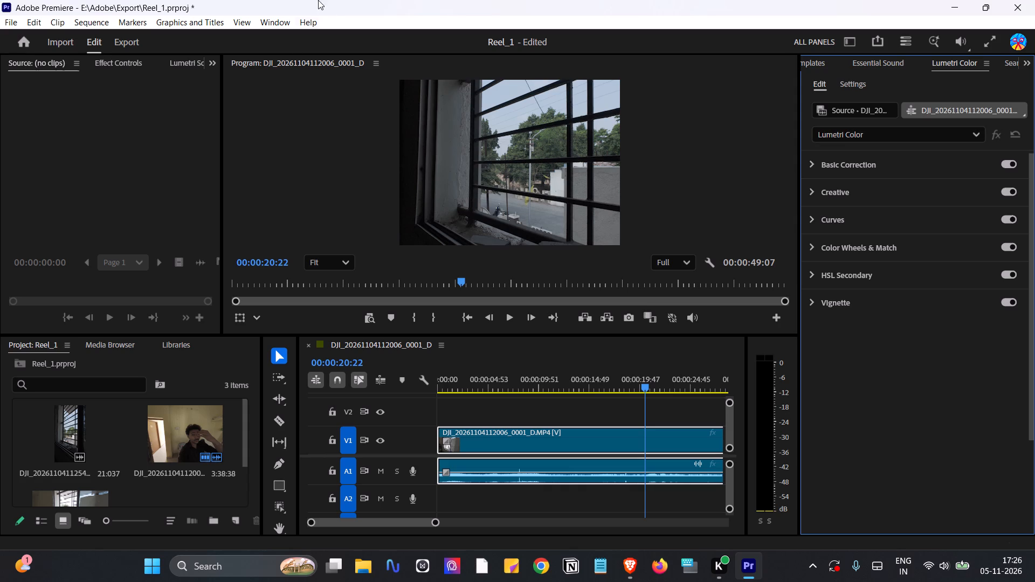
Switch the workspace layout to Color.
left_click(271, 25)
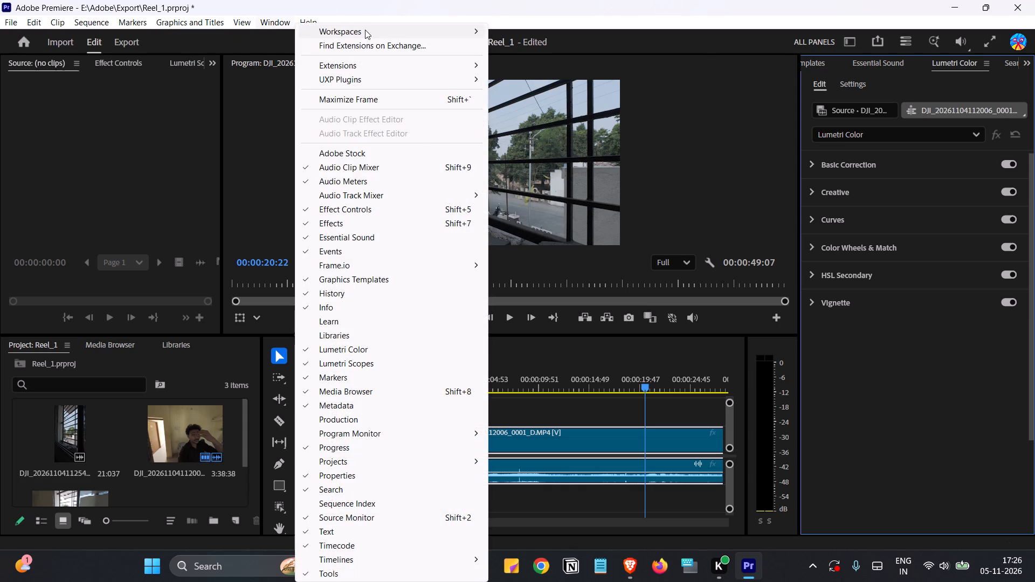
left_click(526, 91)
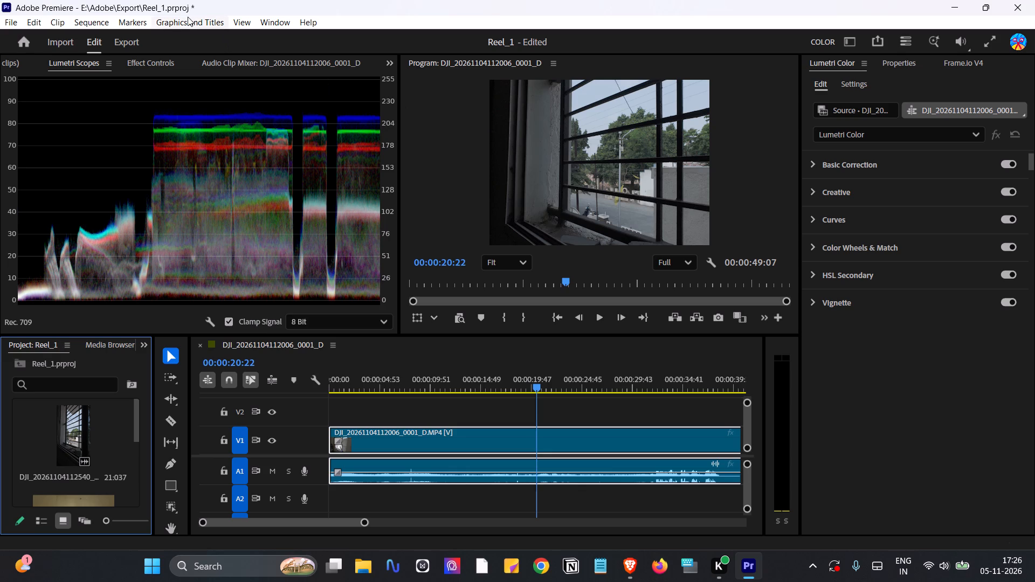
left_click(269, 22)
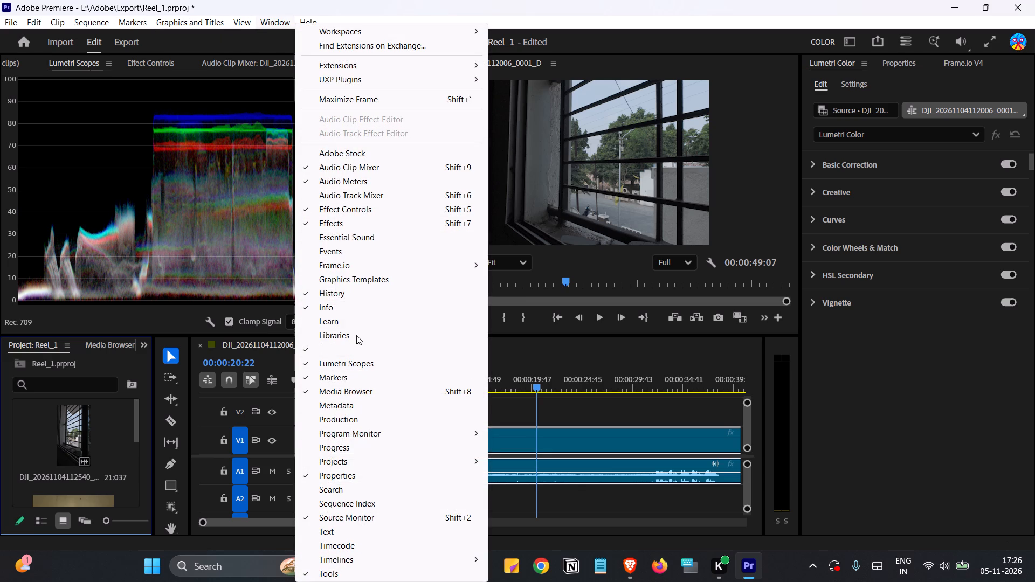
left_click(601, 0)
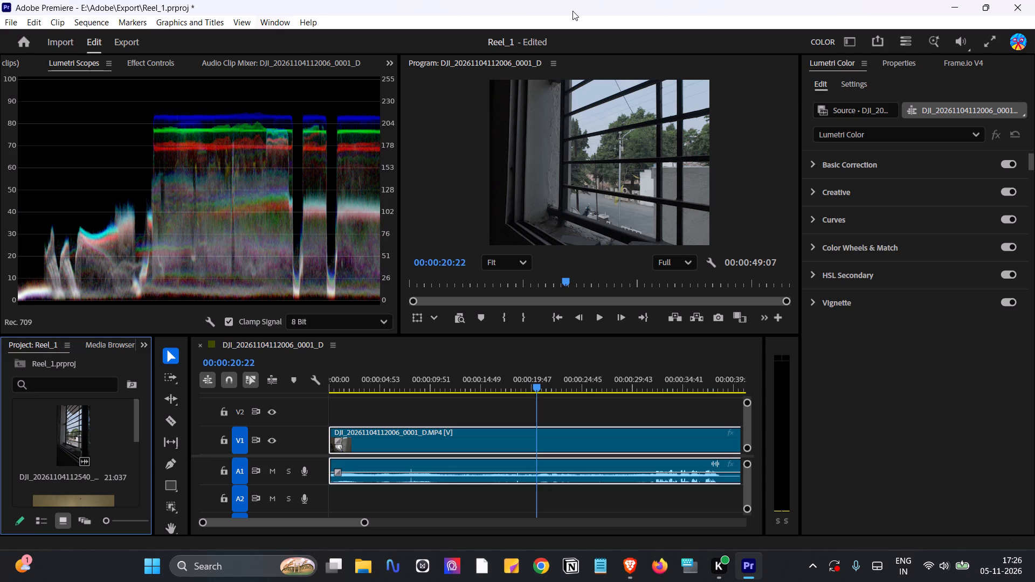
Create a new adjustment layer at 3840 × 2880, 23.976 fps, with square pixels.
left_click(0, 21)
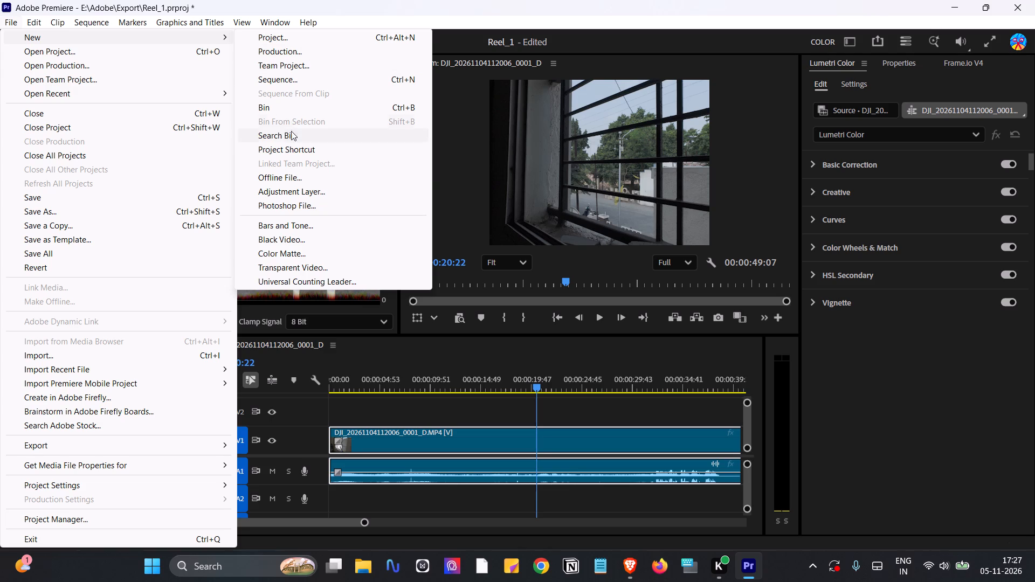
left_click(282, 193)
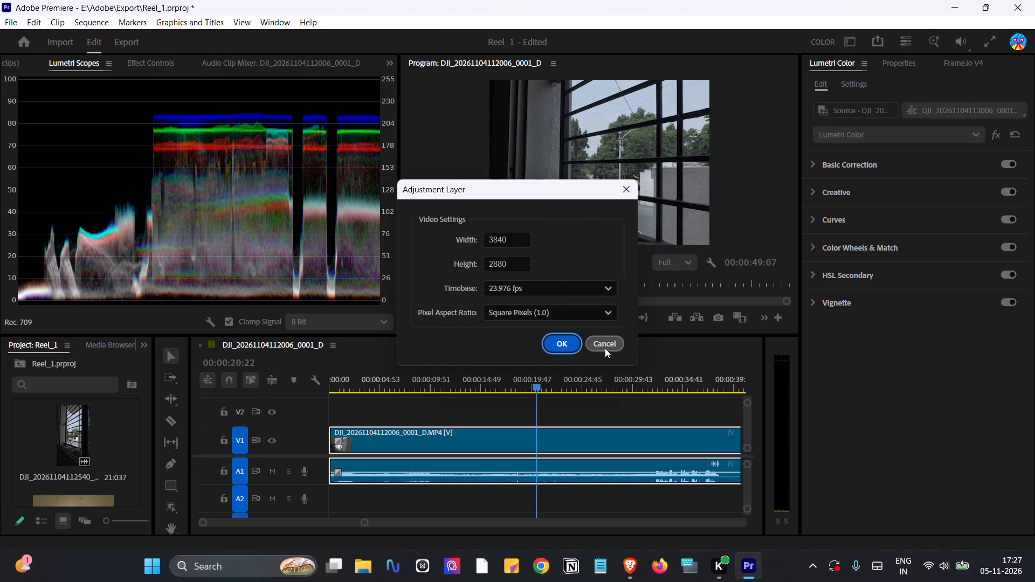
left_click(550, 339)
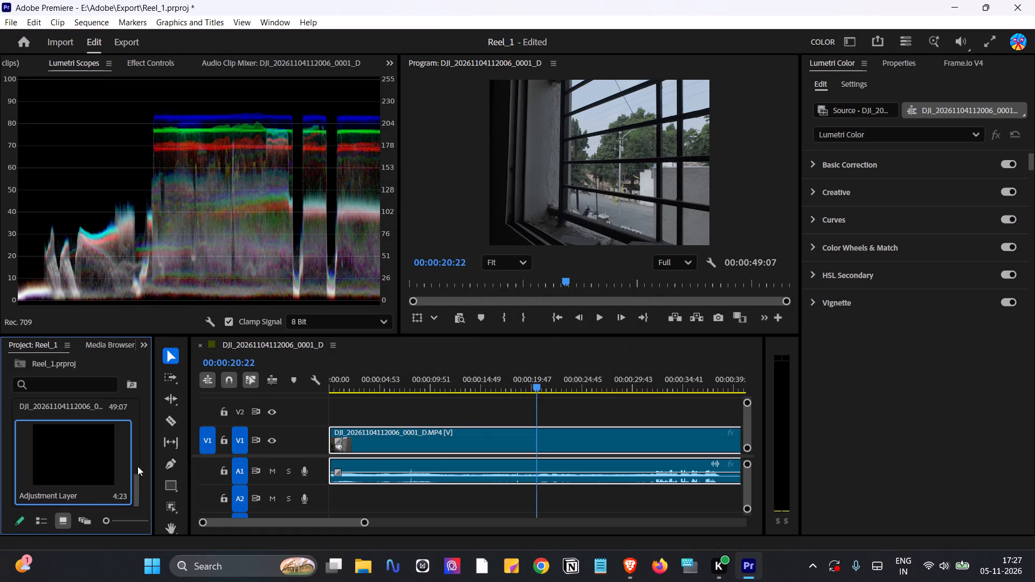
Reduce the timeline's video and audio track heights so tracks V1 to V3 and A1 to A3 all fit.
scroll(460, 419, "up", 1)
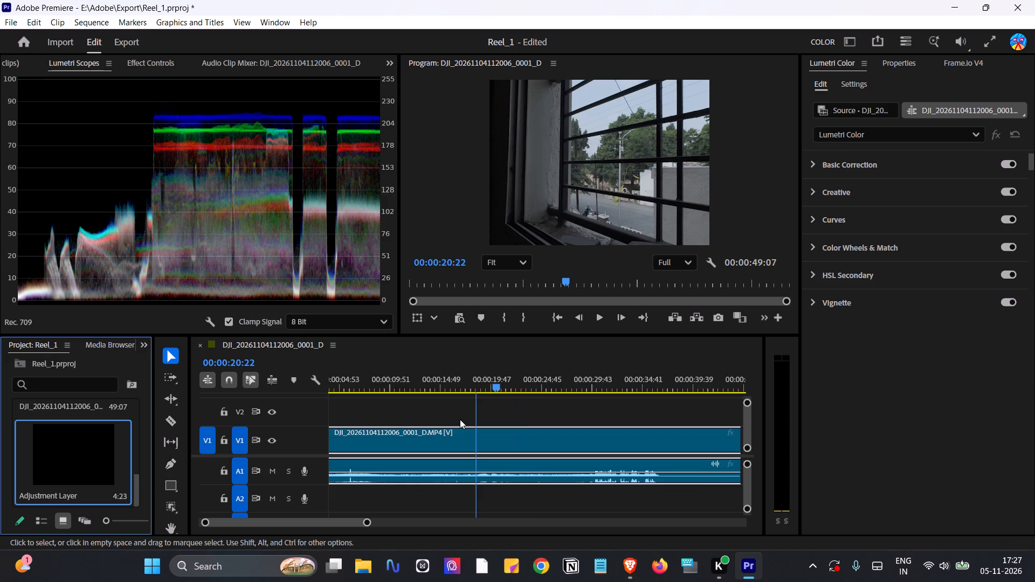
scroll(536, 414, "right", 2)
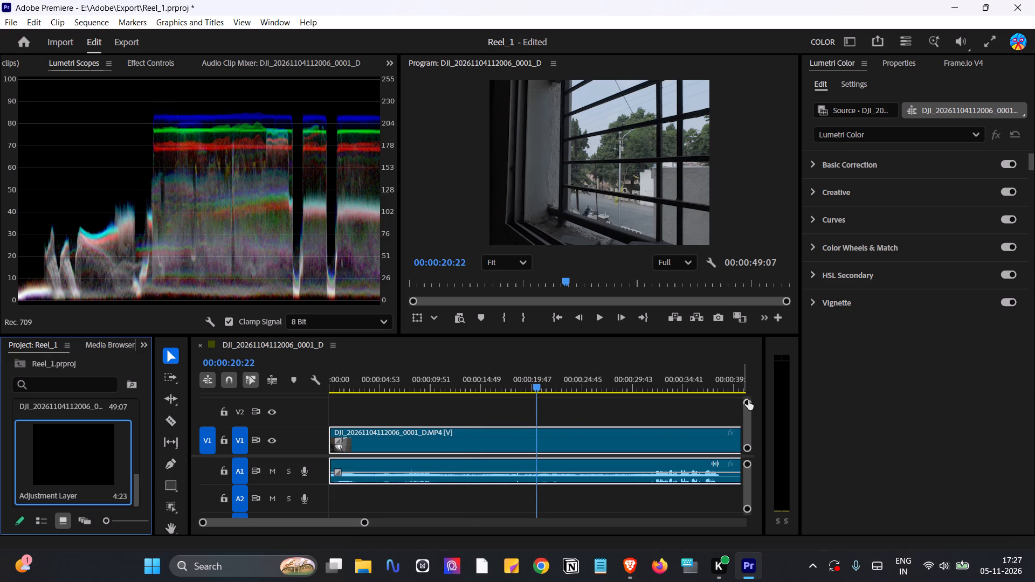
left_click_drag(748, 400, 748, 382)
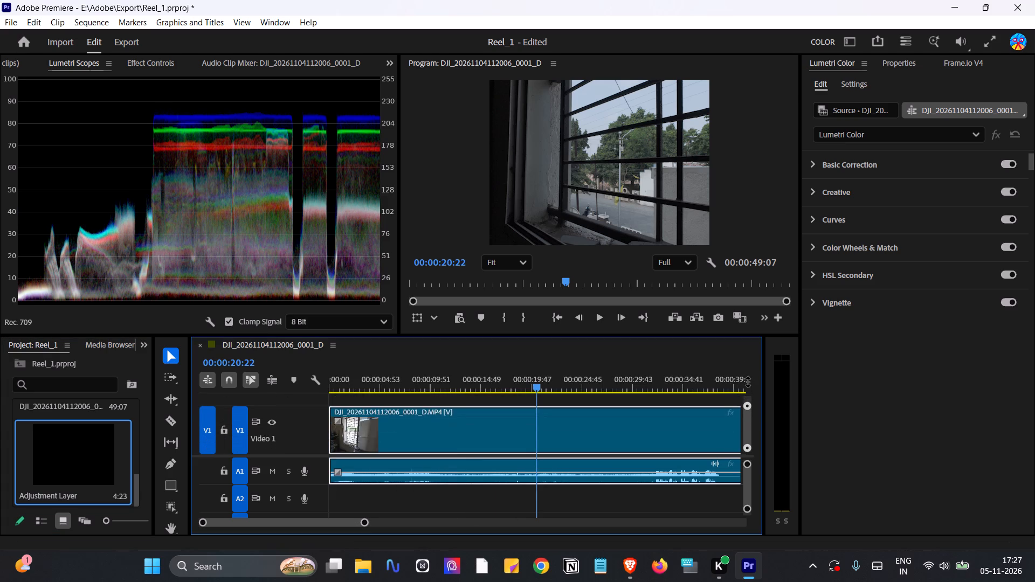
left_click_drag(748, 382, 747, 379)
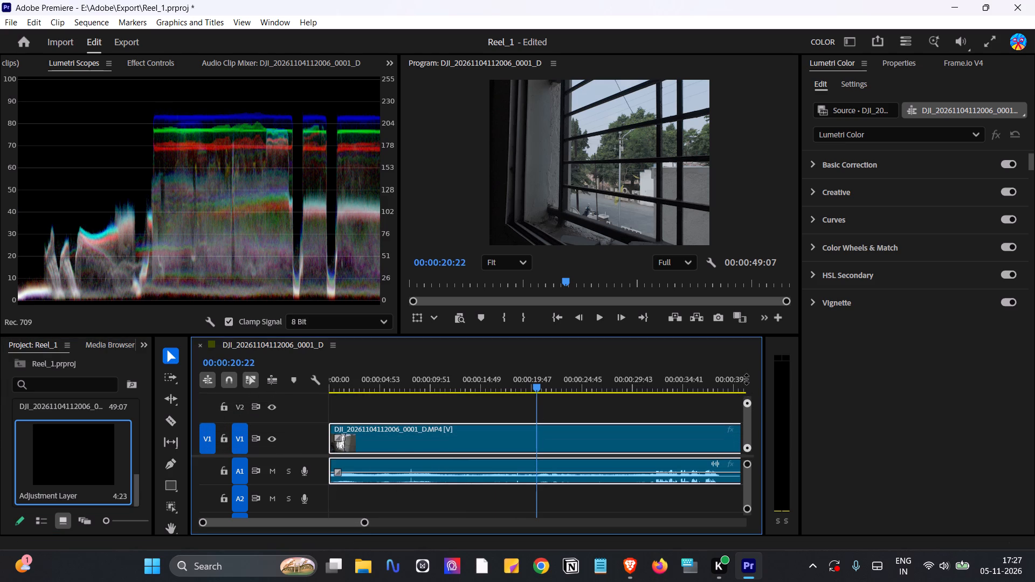
left_click_drag(747, 379, 747, 377)
scroll(563, 402, "right", 1)
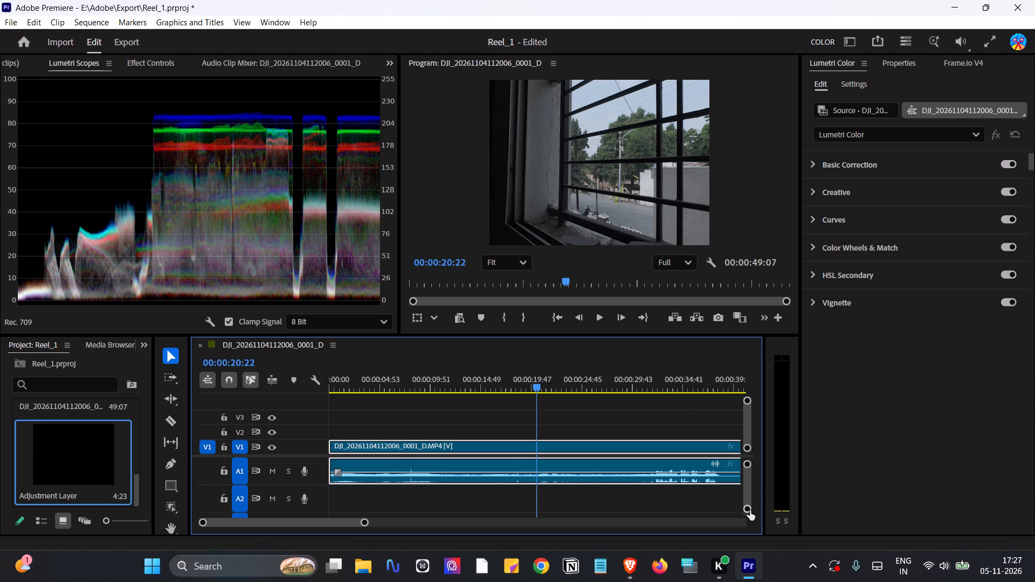
left_click_drag(750, 510, 757, 560)
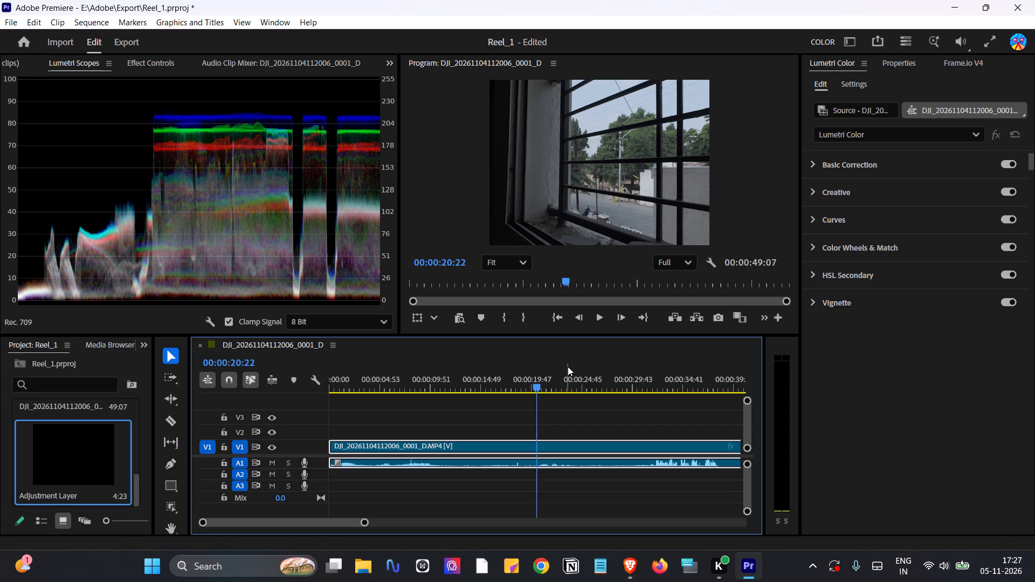
Place the adjustment layer on track V2 at the start of the sequence, above the footage clip.
left_click_drag(44, 459, 294, 440)
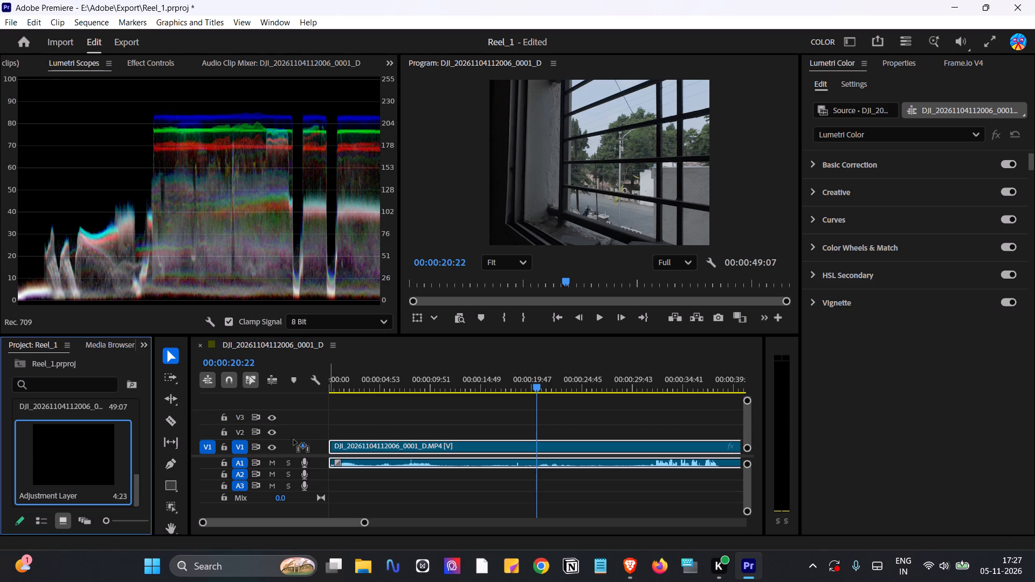
left_click_drag(294, 440, 330, 426)
Extend the adjustment layer's end to the end of the footage clip, for a duration of 00:00:49:07, and deselect it.
left_click(372, 432)
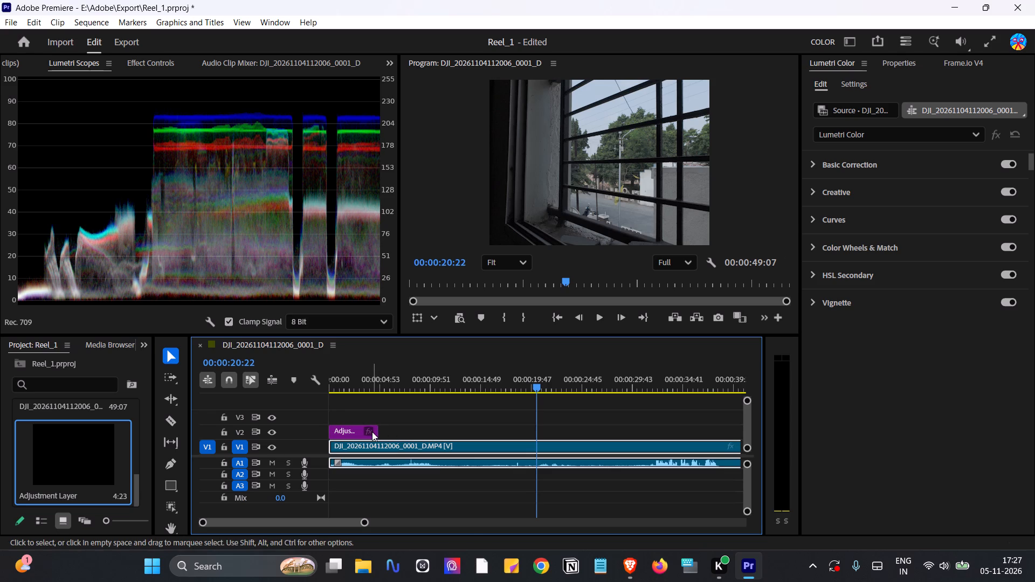
left_click_drag(379, 429, 623, 434)
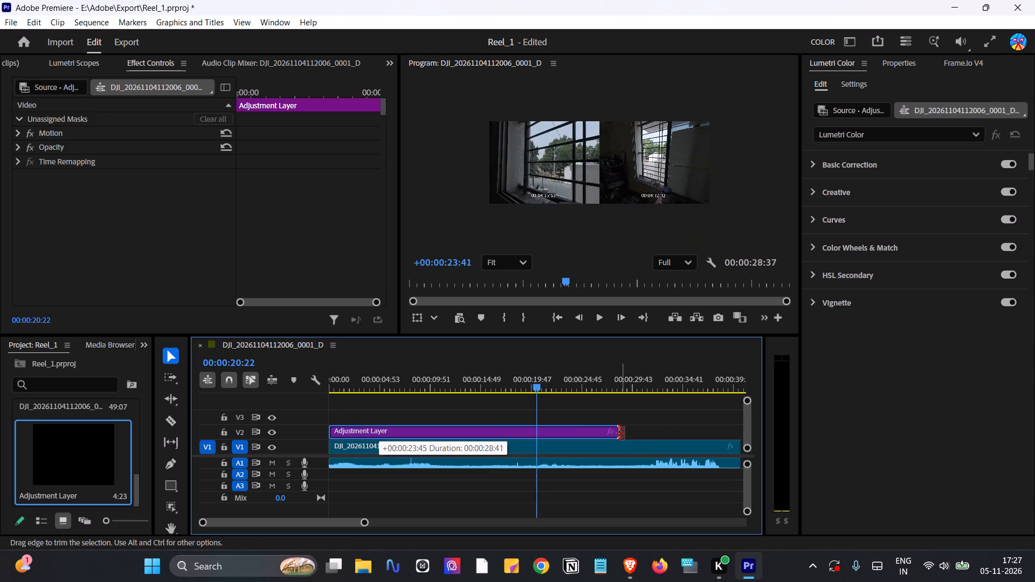
left_click_drag(623, 434, 724, 439)
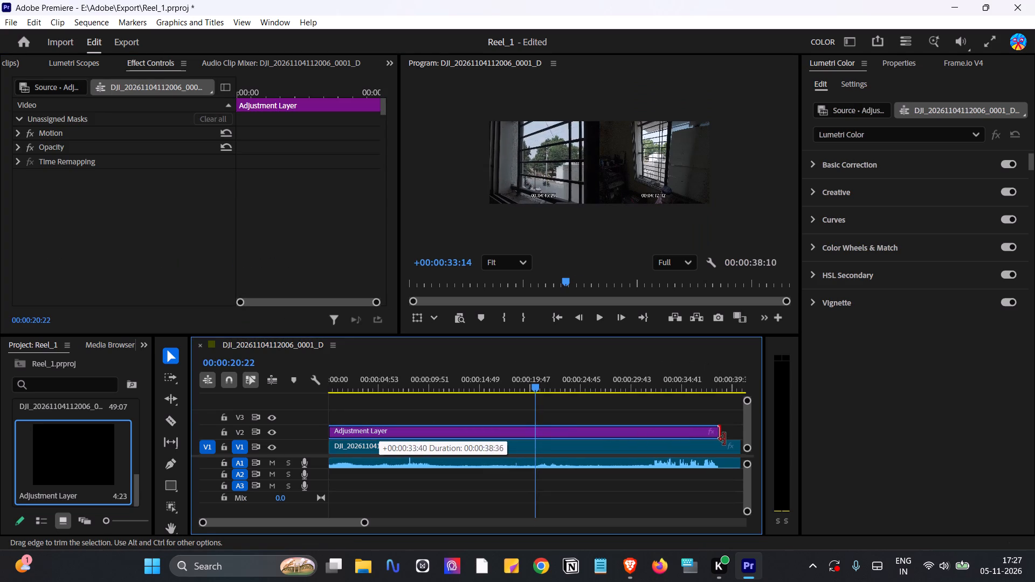
left_click_drag(724, 439, 725, 439)
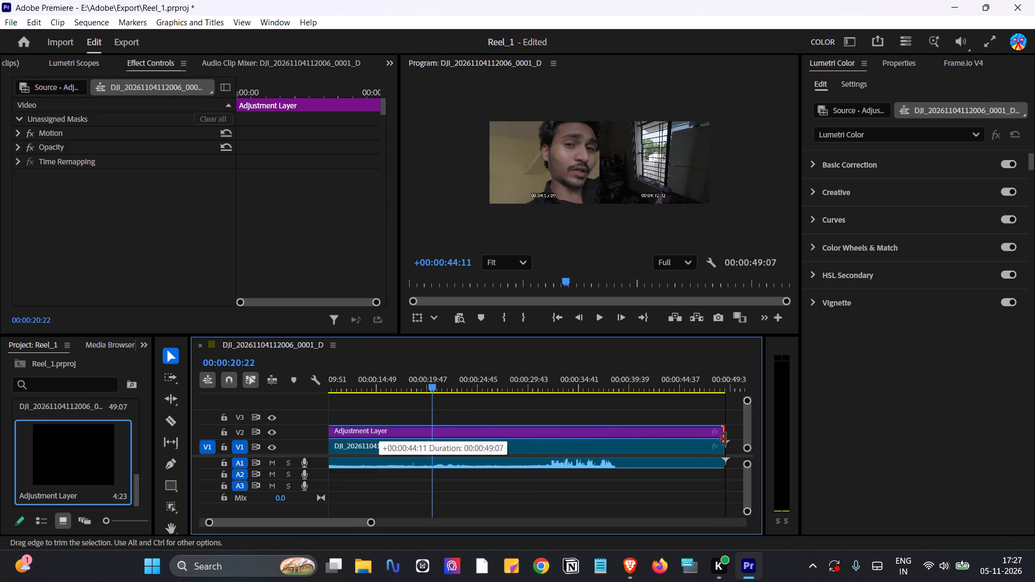
left_click_drag(725, 439, 719, 439)
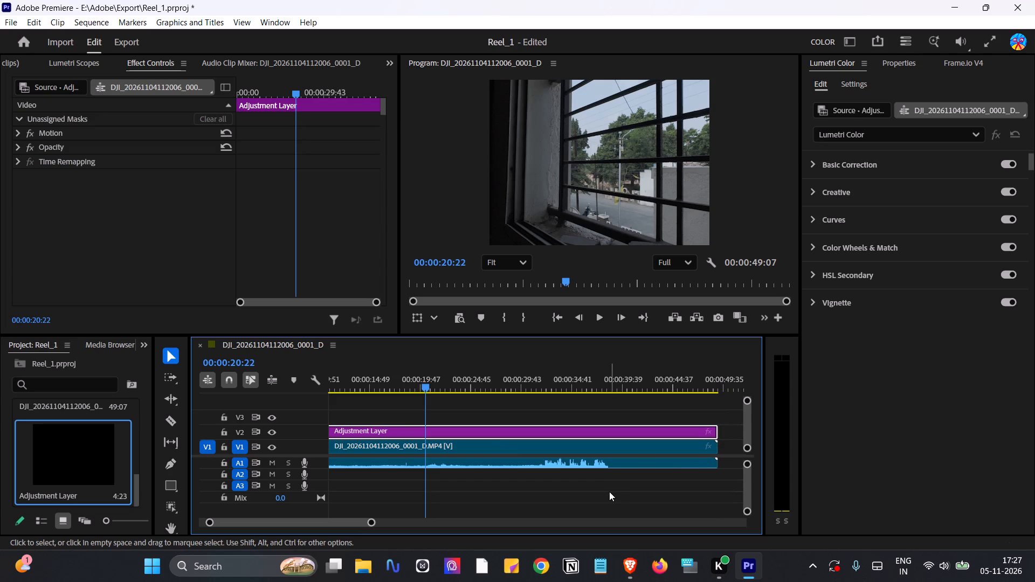
left_click(609, 491)
Split the adjustment layer and the footage clip beneath it at 00:00:41:50, where the camera starts swinging away from the window.
left_click_drag(423, 398, 620, 404)
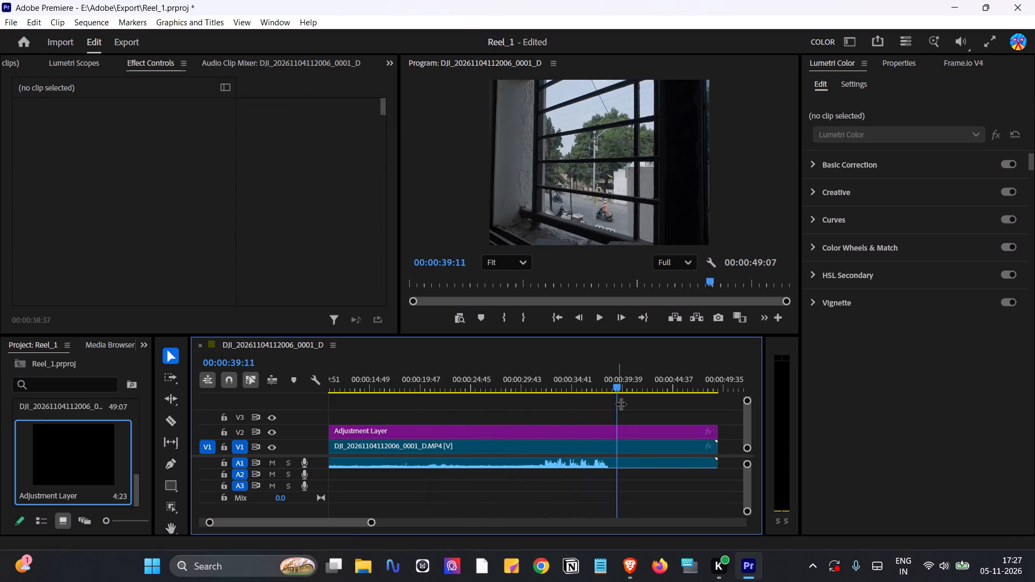
left_click_drag(620, 404, 648, 412)
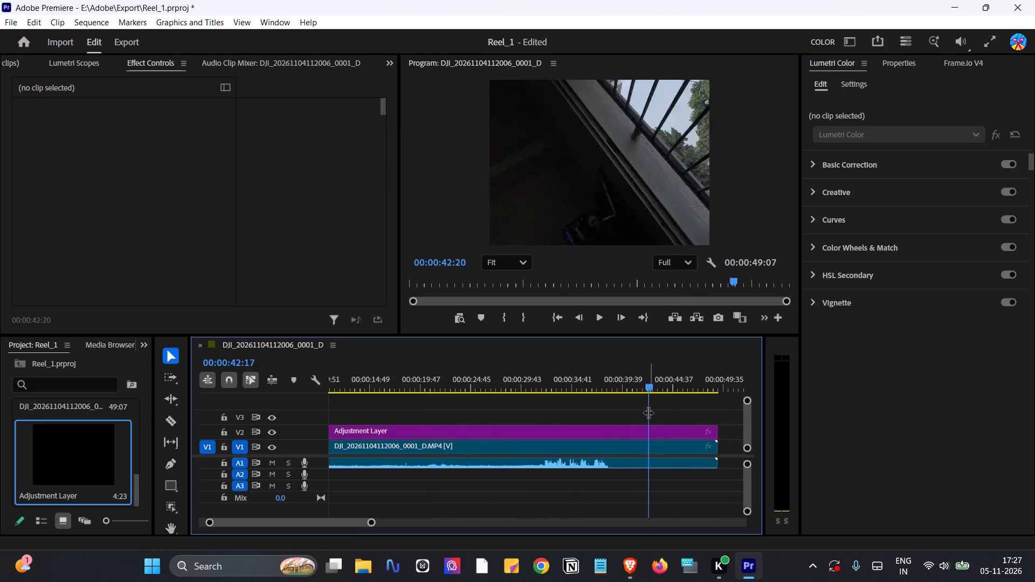
left_click_drag(648, 412, 645, 418)
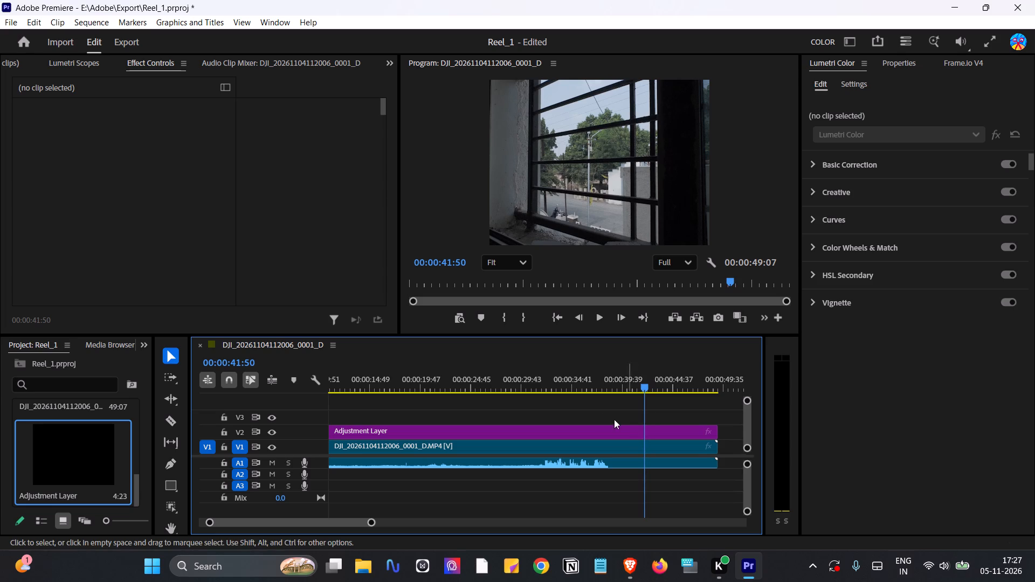
left_click(178, 422)
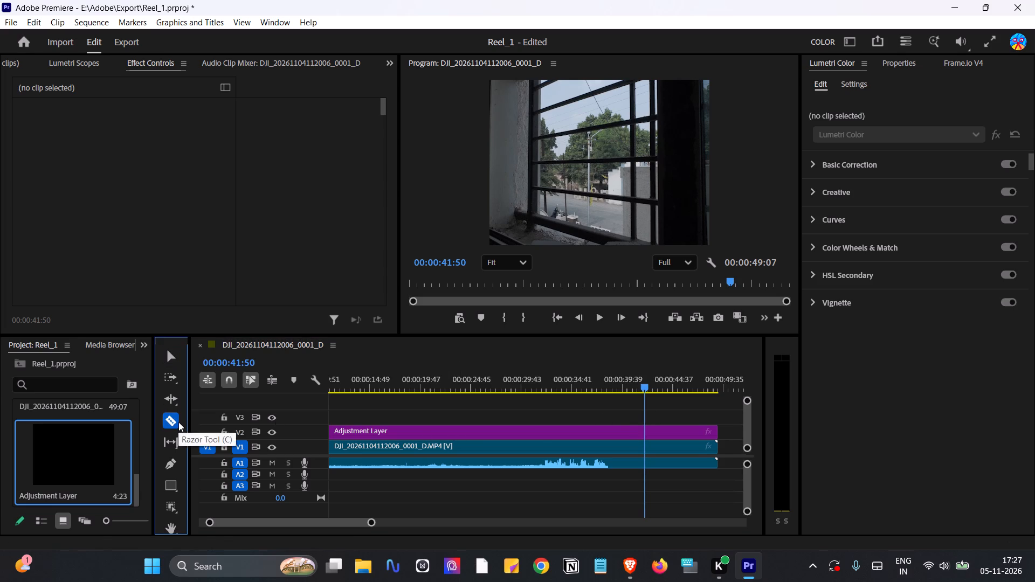
left_click(644, 429)
left_click(644, 446)
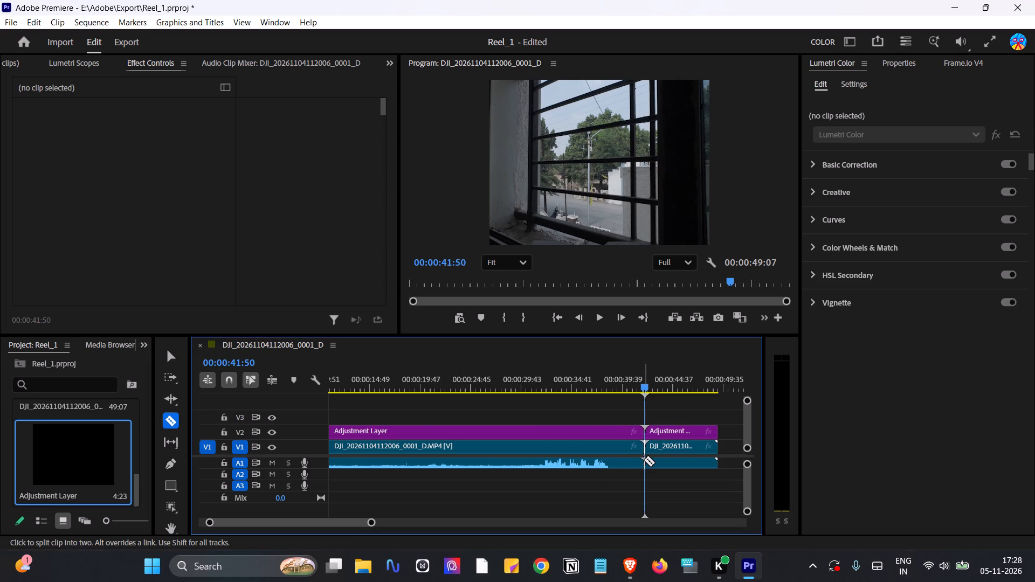
left_click(644, 460)
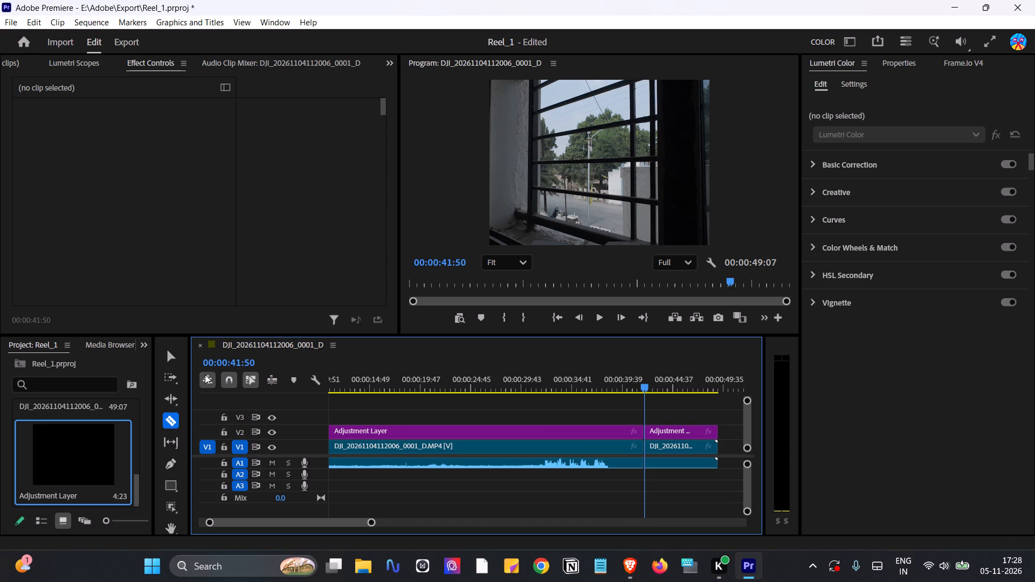
Delete the adjustment layer and footage segments after the cut at 00:00:41:50.
left_click(172, 357)
left_click_drag(673, 398, 681, 490)
key("Delete")
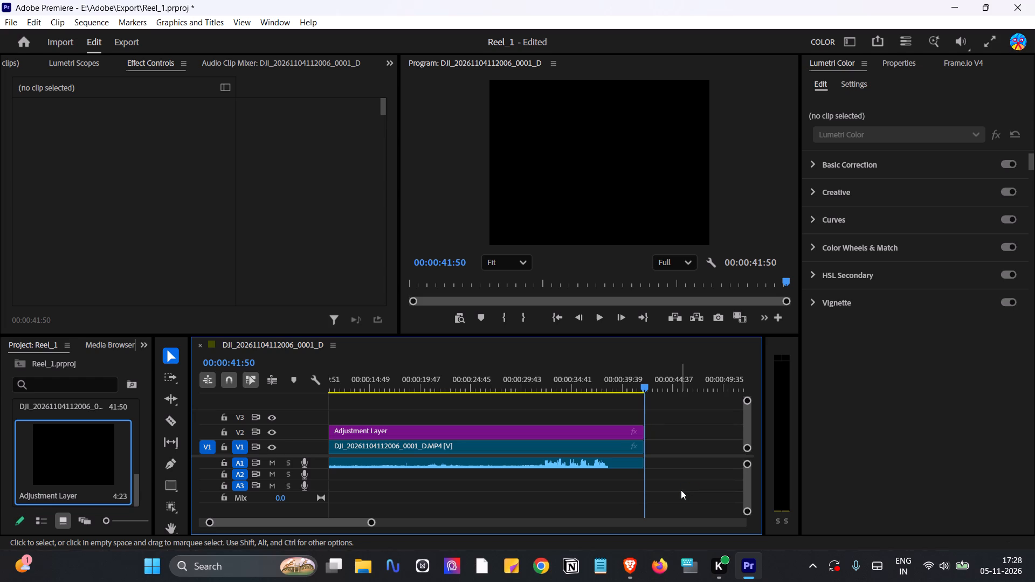
Select the adjustment layer and display the Lumetri Scopes for the frame at 00:00:23:33.
left_click(576, 423)
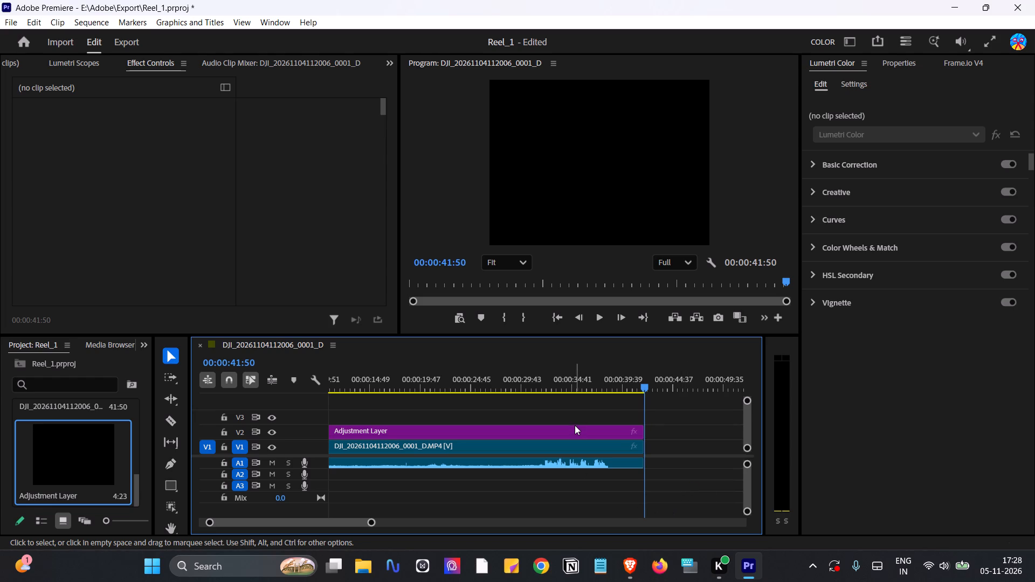
left_click(574, 431)
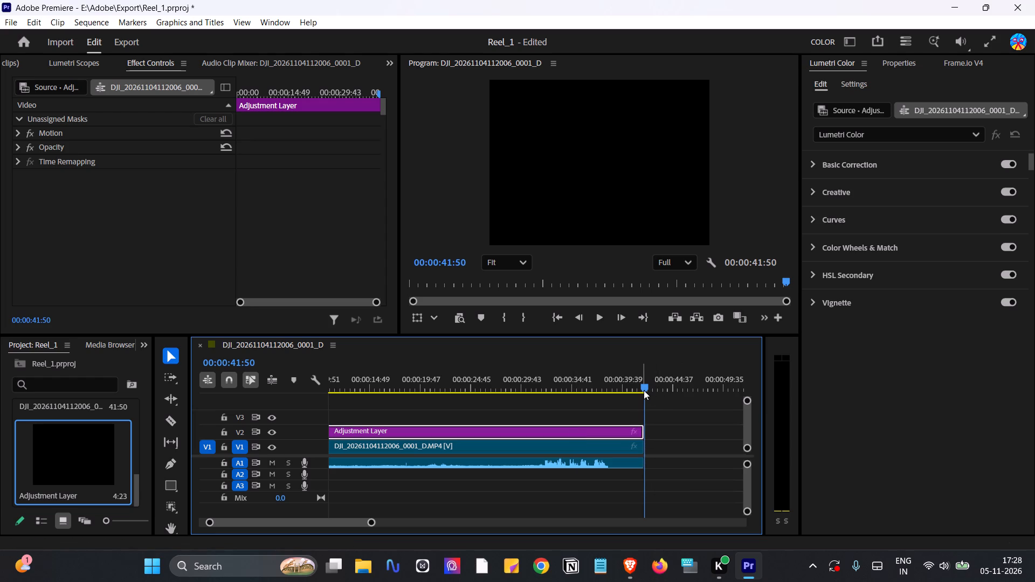
left_click_drag(645, 400, 458, 412)
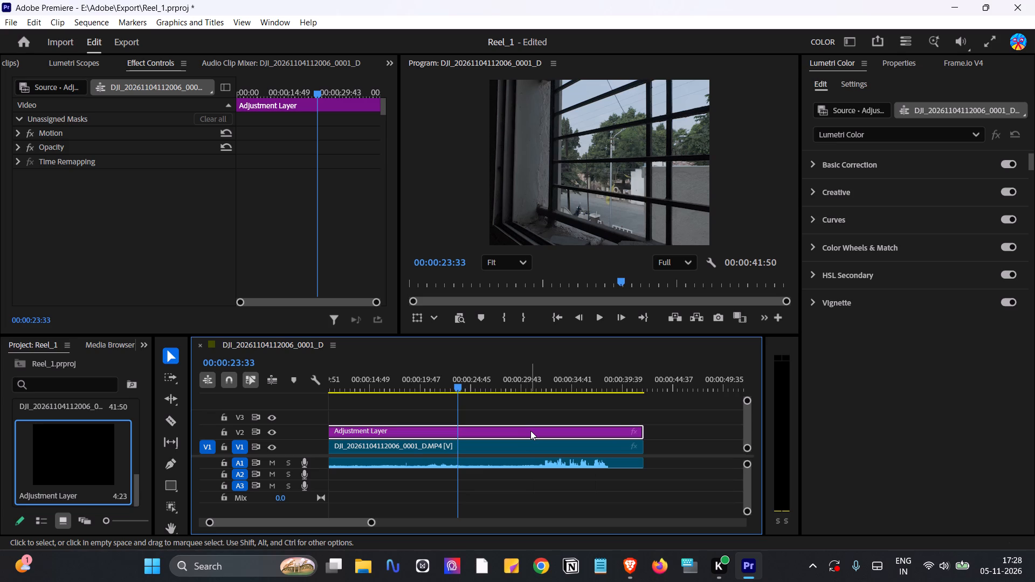
left_click(81, 60)
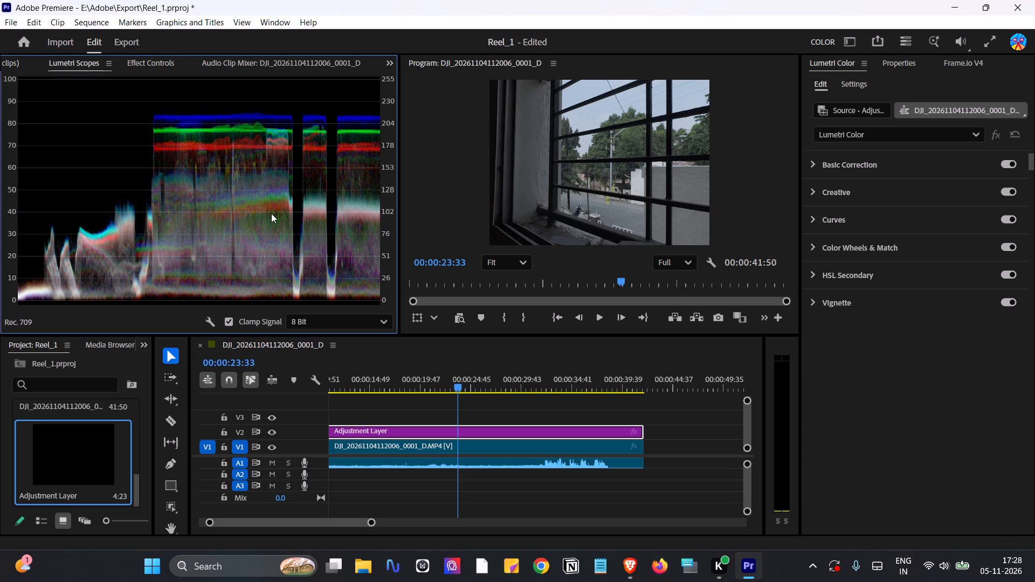
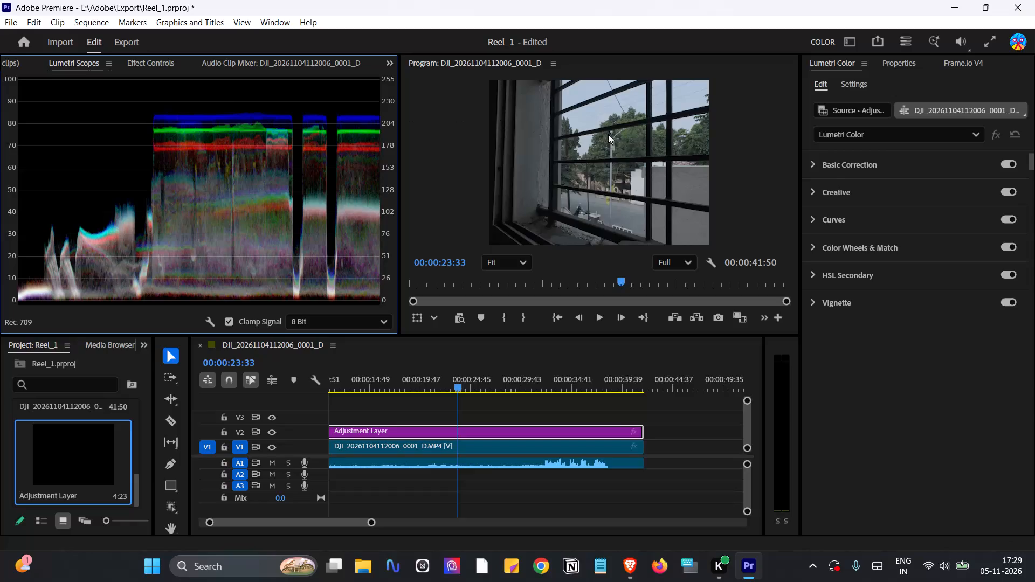
Expand the Basic Correction section for the adjustment layer and look over its color and light controls.
left_click(826, 166)
left_click(826, 166)
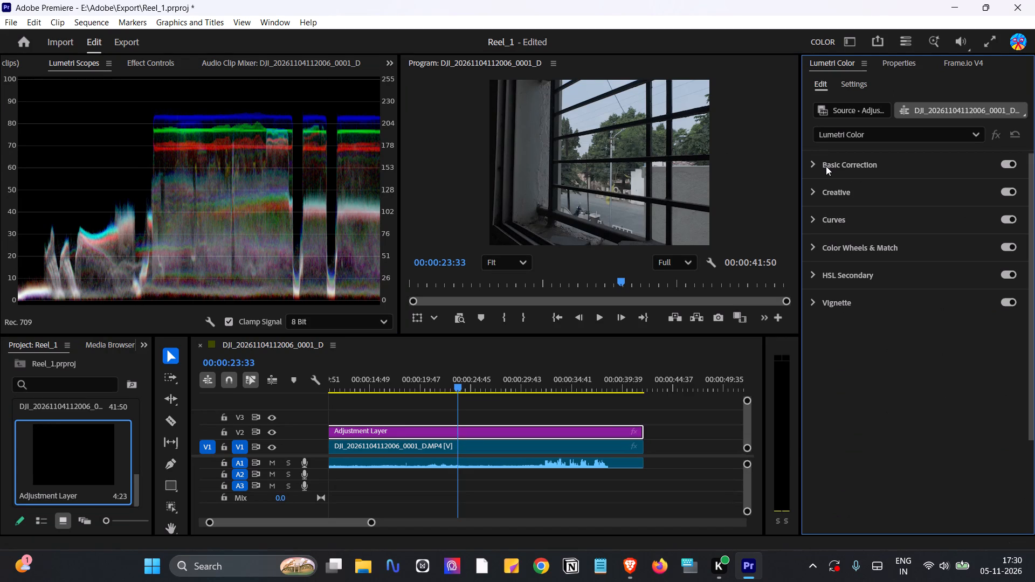
left_click(826, 166)
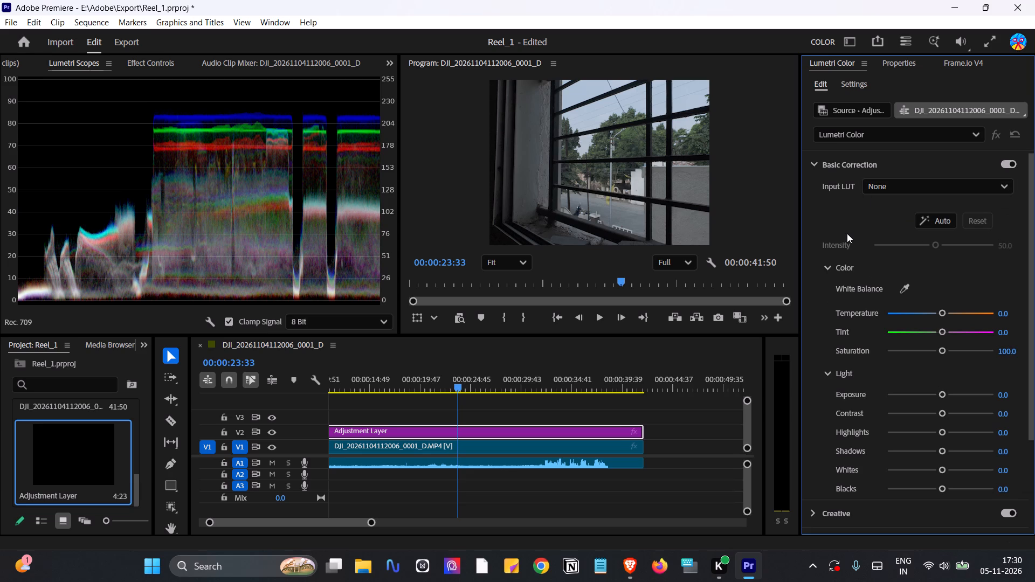
scroll(847, 233, "down", 2)
scroll(847, 233, "up", 3)
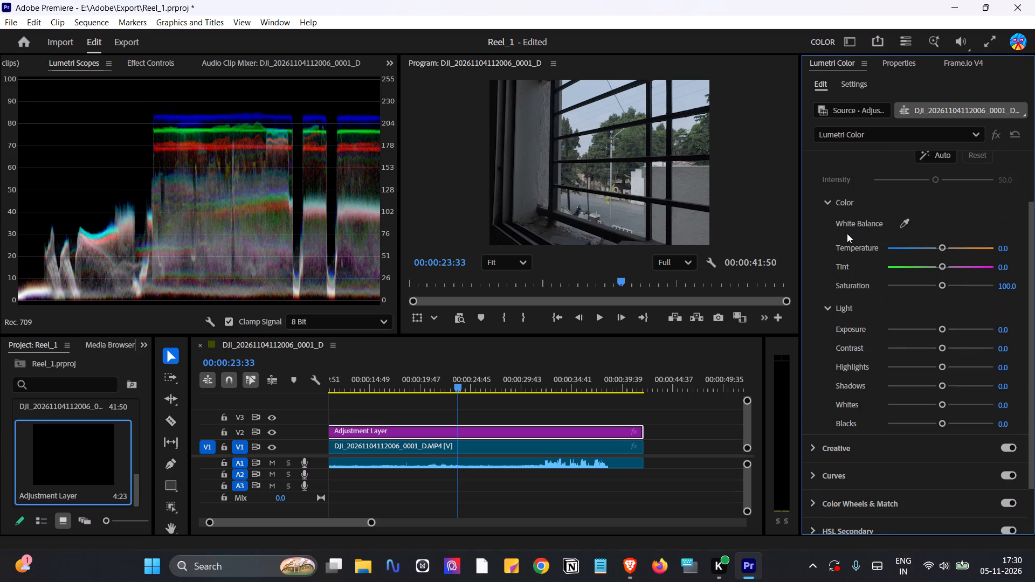
left_click(855, 165)
left_click(855, 165)
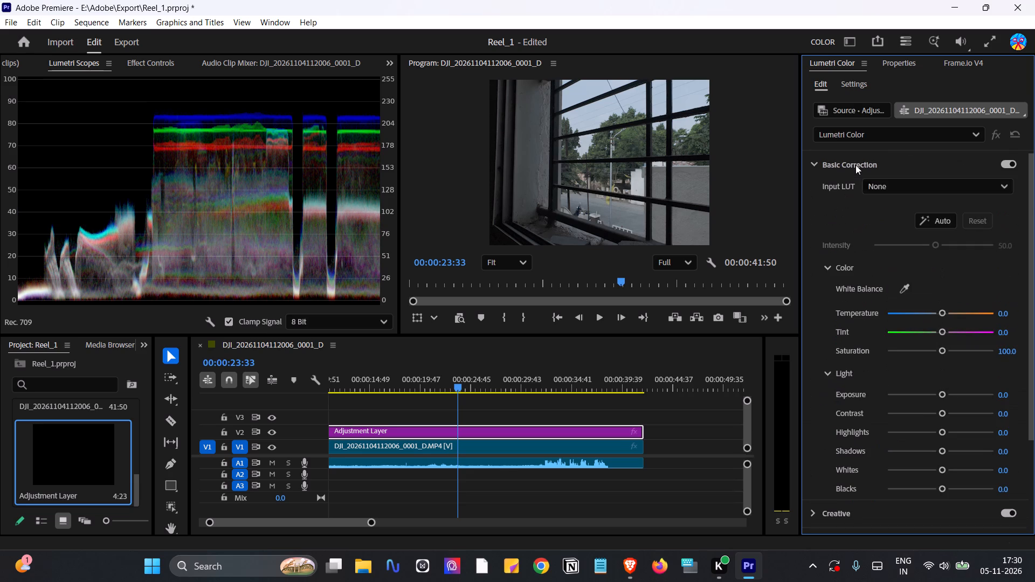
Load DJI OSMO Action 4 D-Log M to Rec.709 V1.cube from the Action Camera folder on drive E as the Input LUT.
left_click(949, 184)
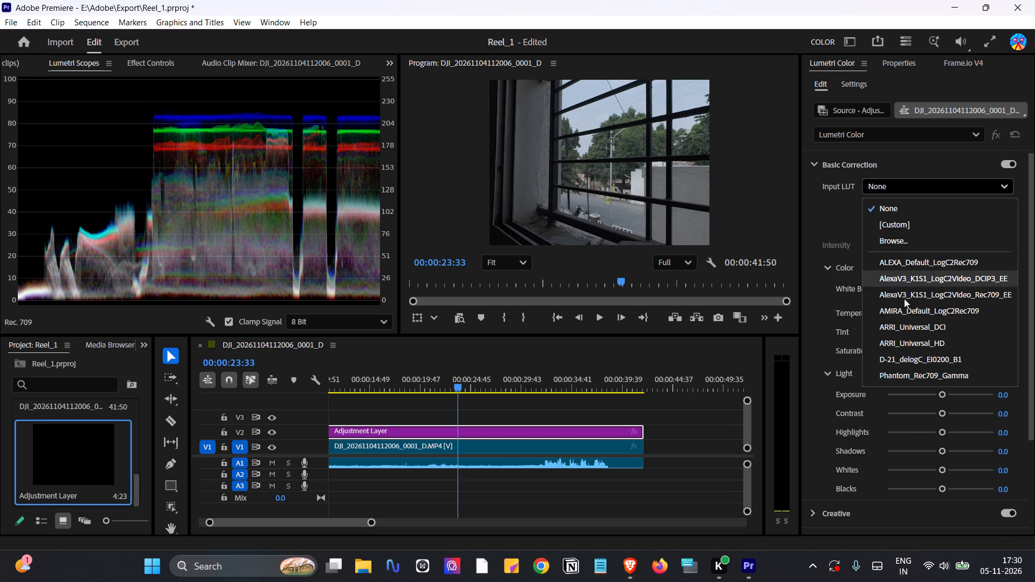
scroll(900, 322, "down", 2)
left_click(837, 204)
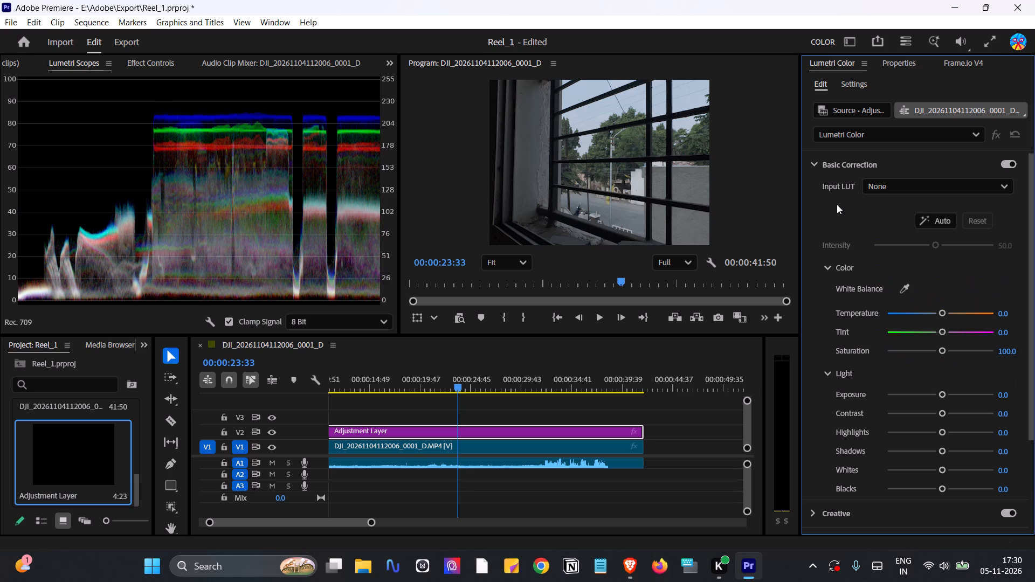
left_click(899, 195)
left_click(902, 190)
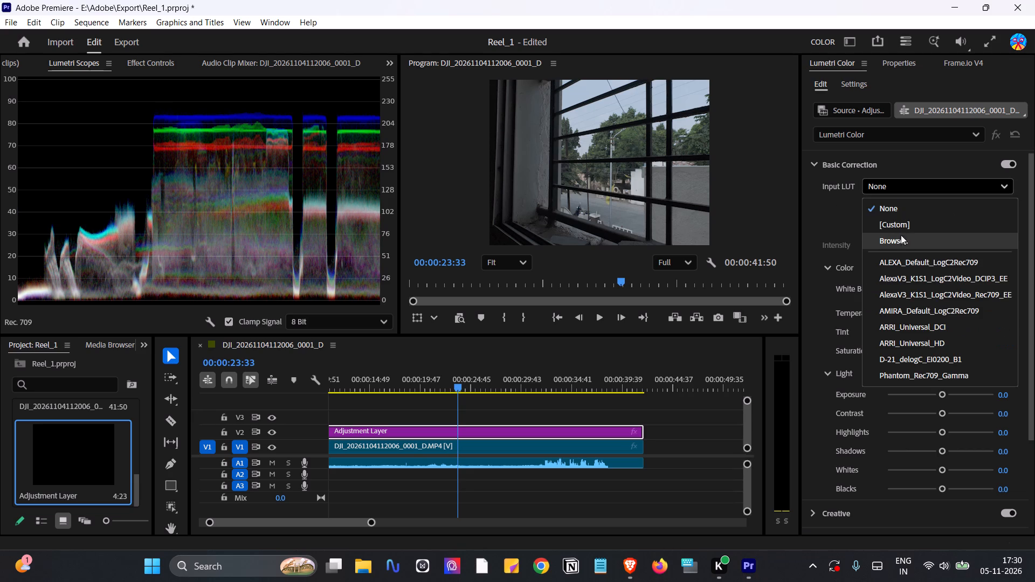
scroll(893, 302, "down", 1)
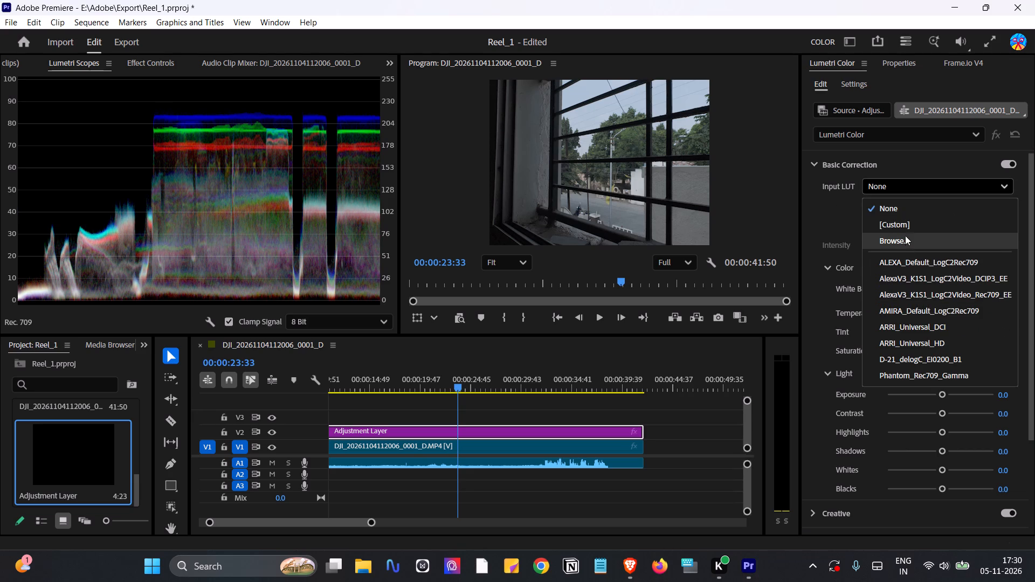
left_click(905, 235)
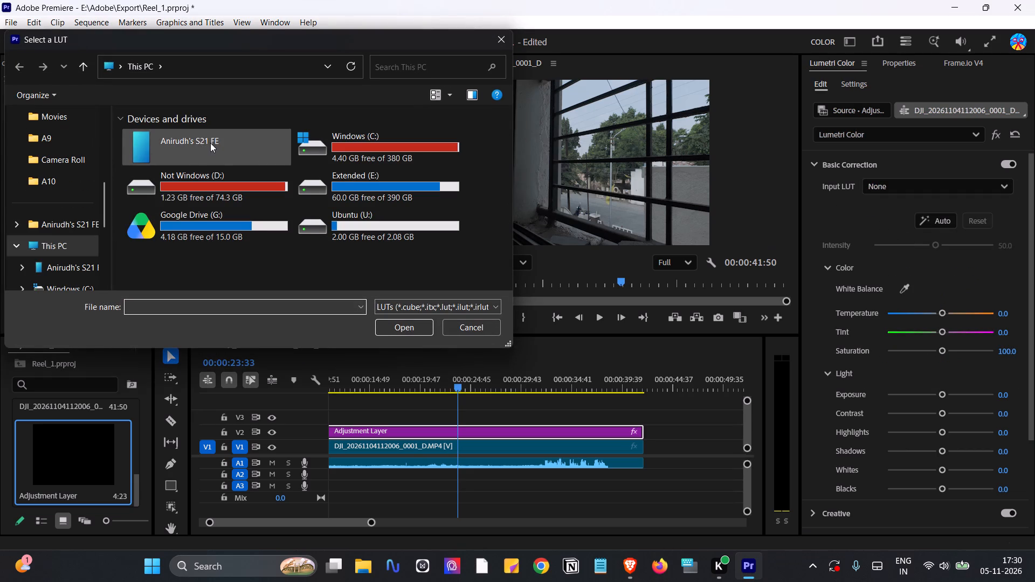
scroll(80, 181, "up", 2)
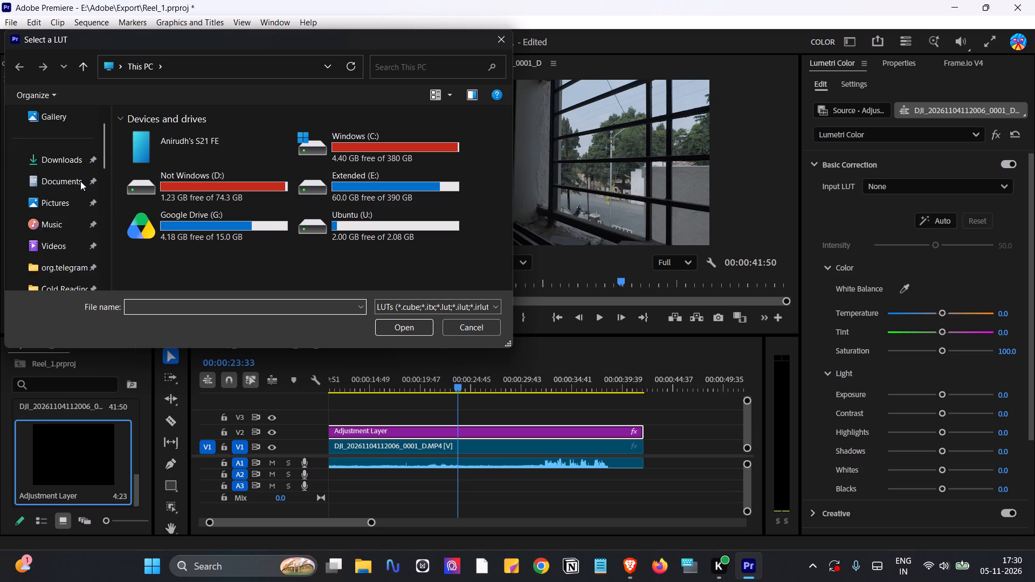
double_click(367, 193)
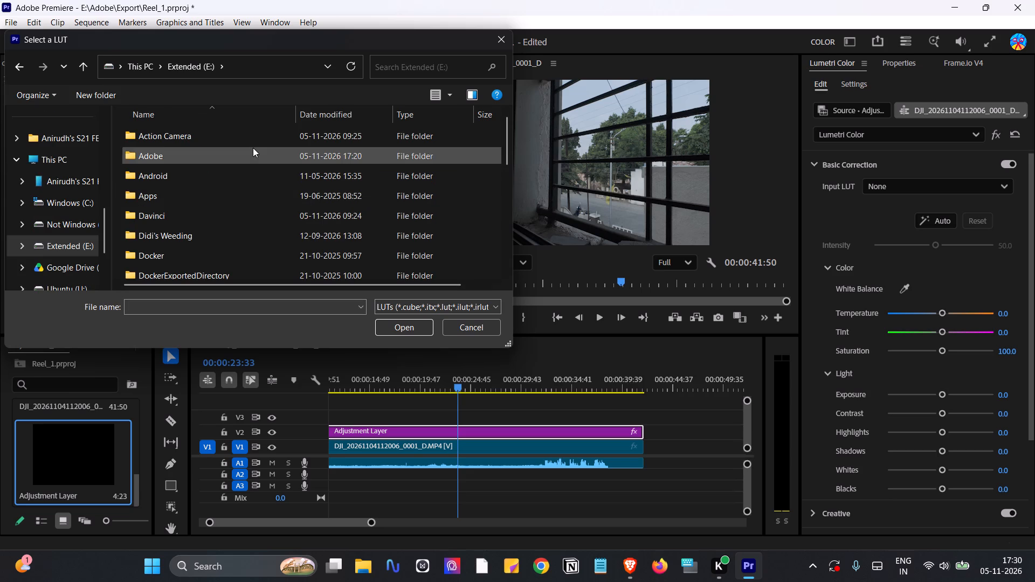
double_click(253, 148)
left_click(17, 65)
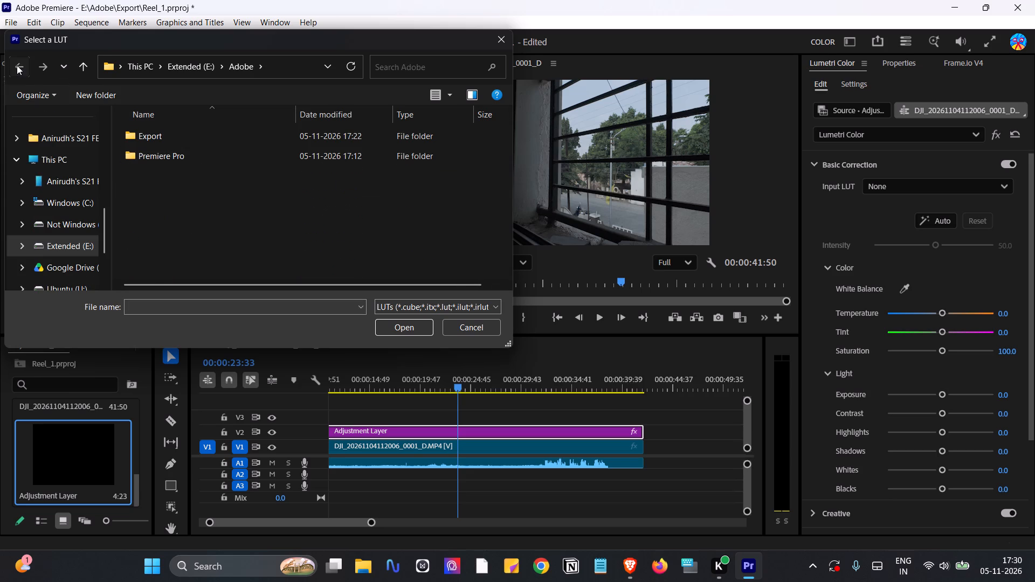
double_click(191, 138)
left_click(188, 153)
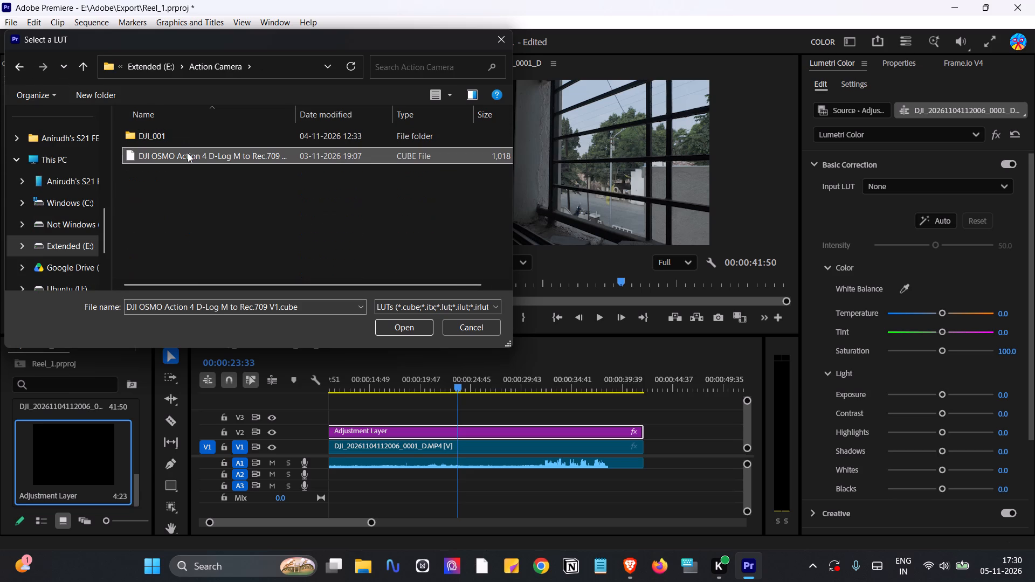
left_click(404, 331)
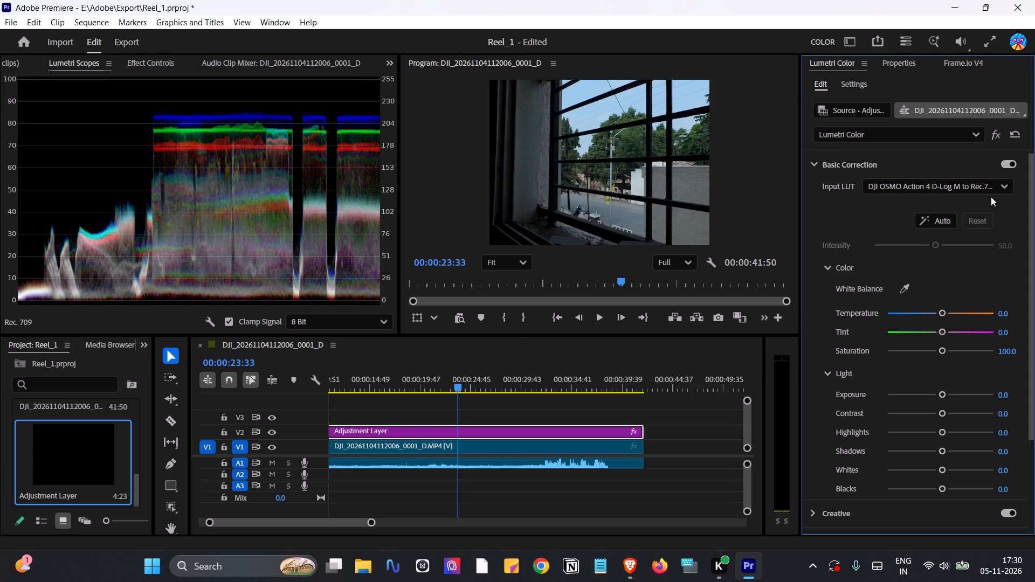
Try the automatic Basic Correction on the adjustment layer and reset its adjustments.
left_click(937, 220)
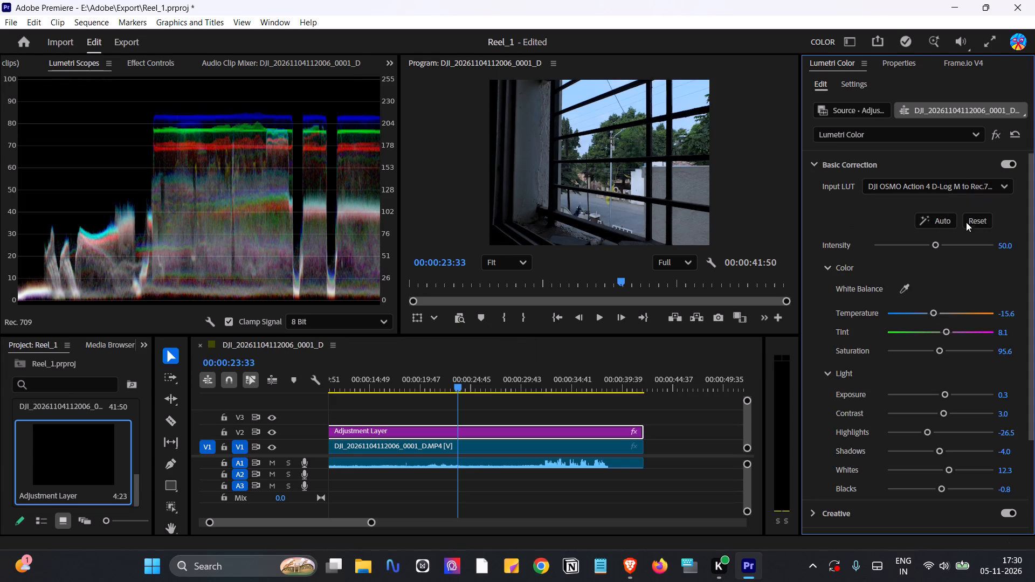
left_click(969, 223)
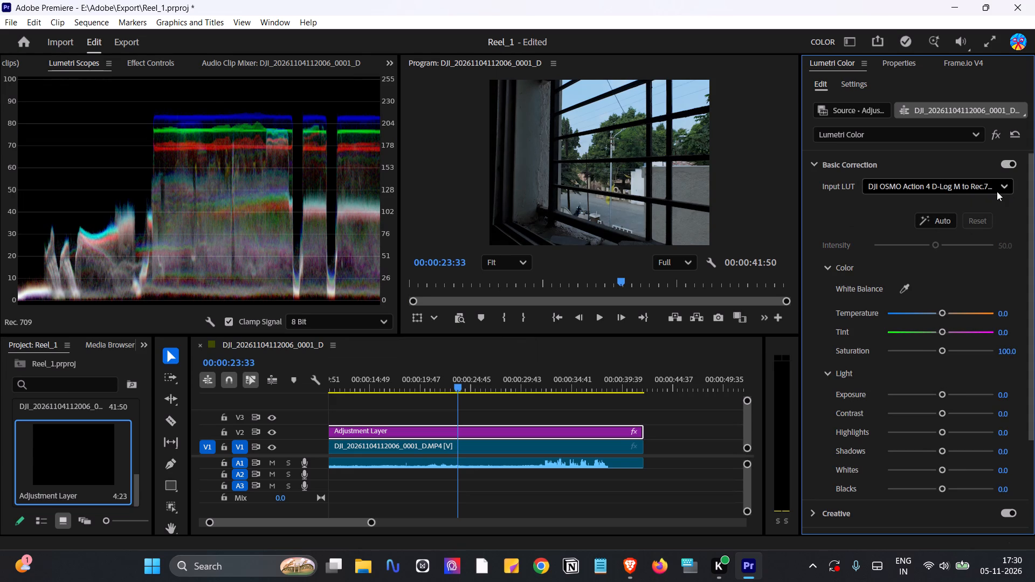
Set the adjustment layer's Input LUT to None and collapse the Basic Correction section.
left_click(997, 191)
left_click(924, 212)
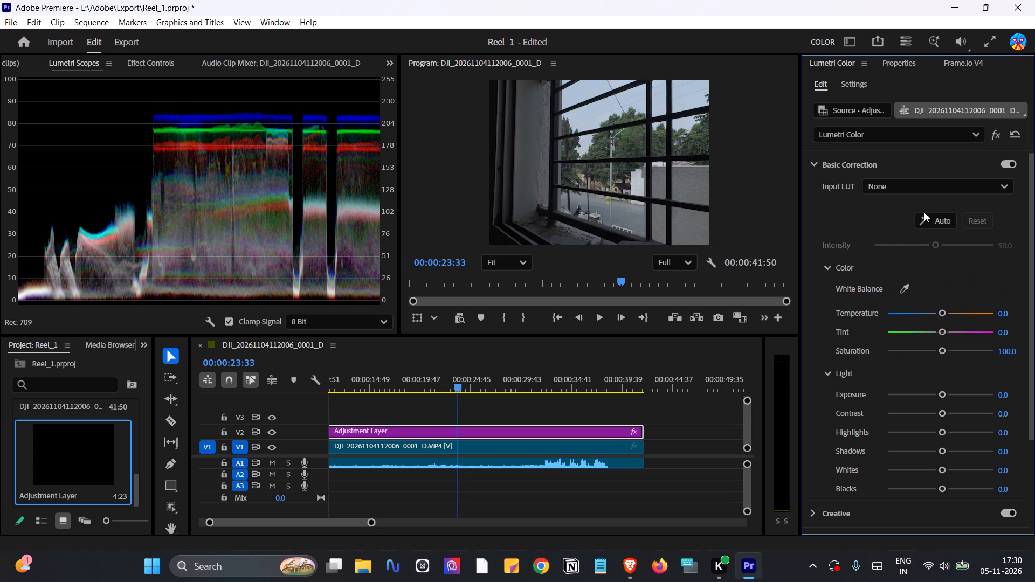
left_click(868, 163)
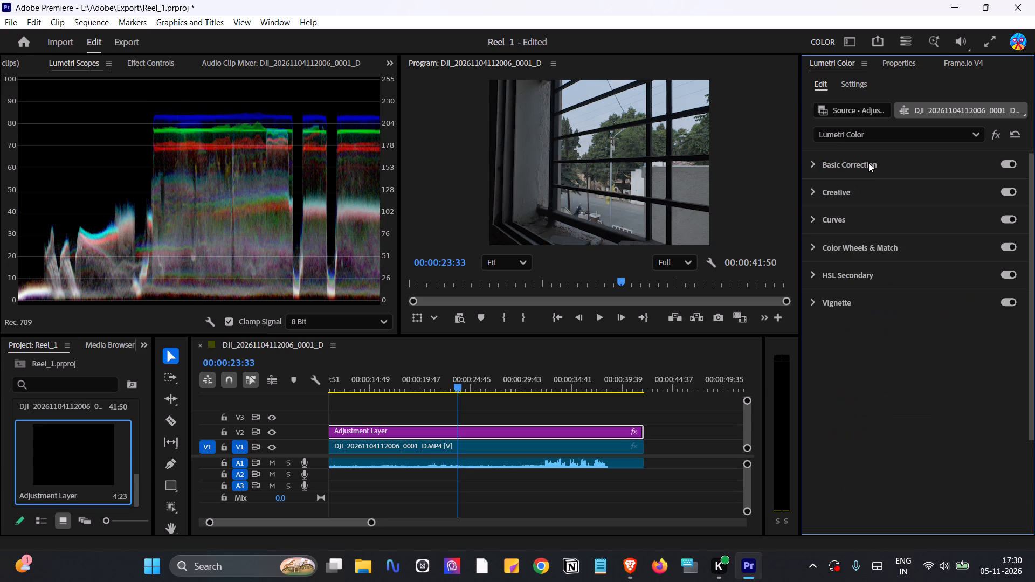
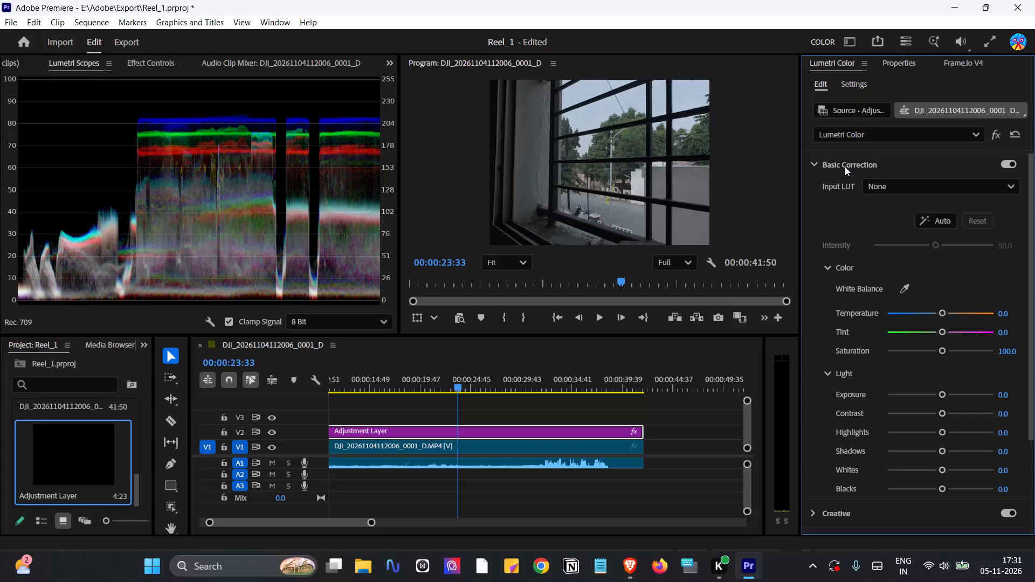
Collapse the Basic Correction section and expand the Curves section to view the adjustment layer's curve controls.
left_click(844, 168)
left_click(832, 217)
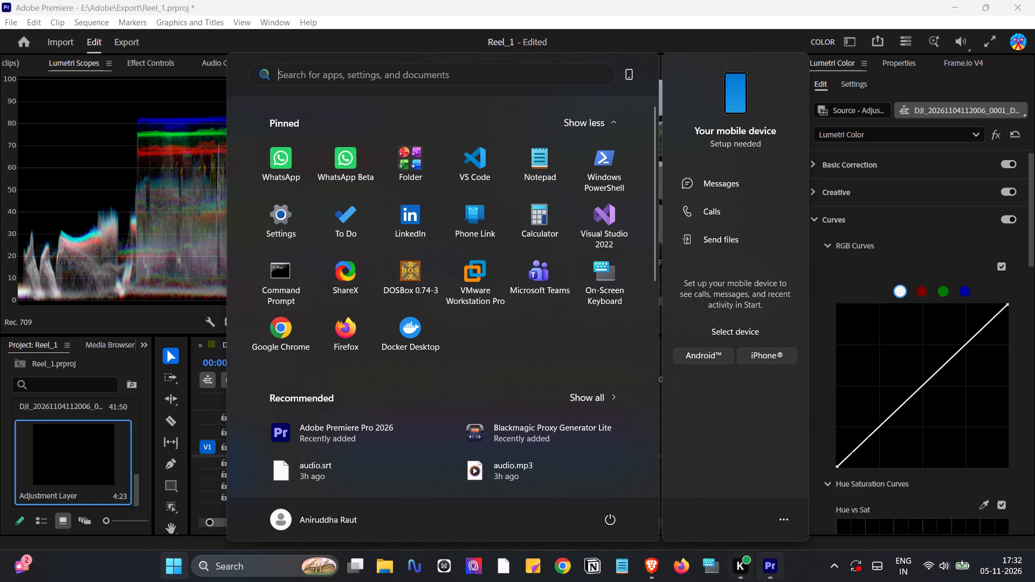
Search the computer's apps for "tel" to find Telegram.
left_click(702, 0)
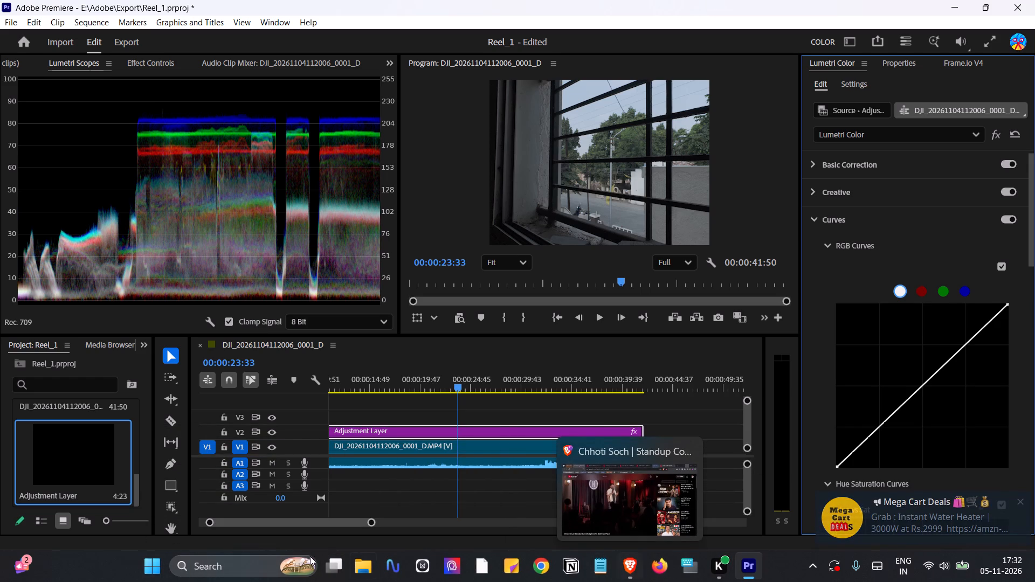
left_click(153, 566)
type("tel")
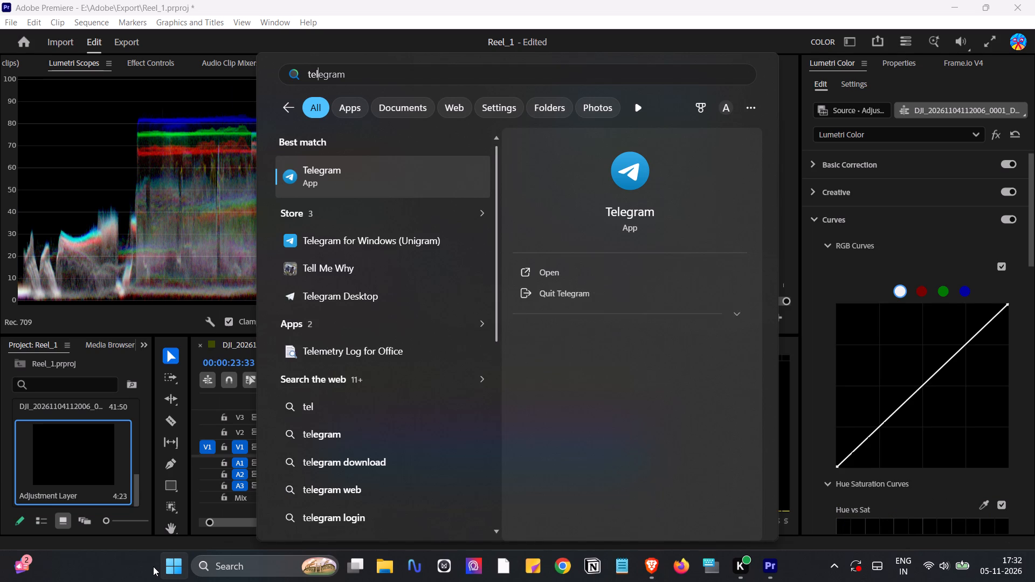
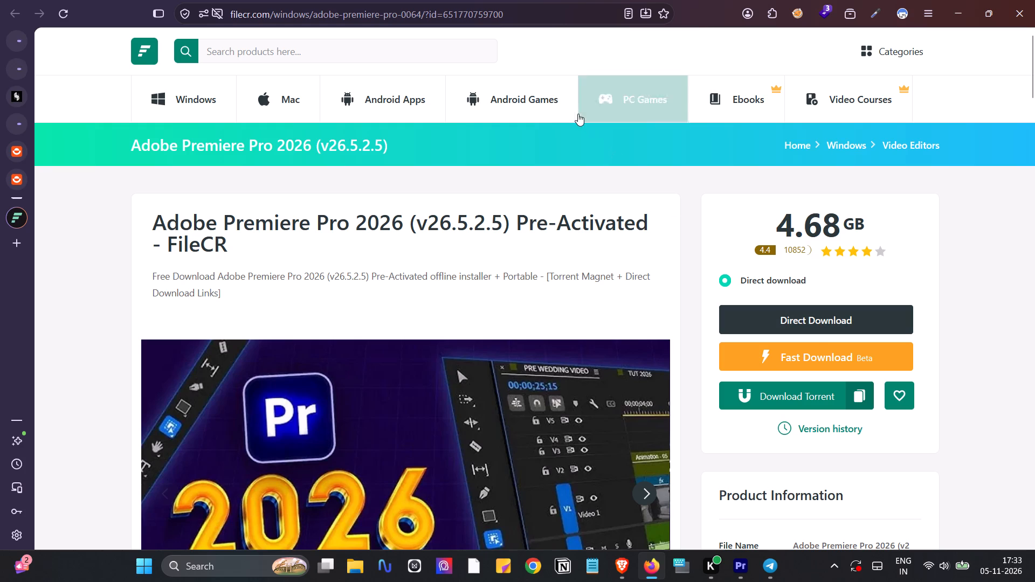
Open the current page's web address for editing in Firefox.
left_click(557, 26)
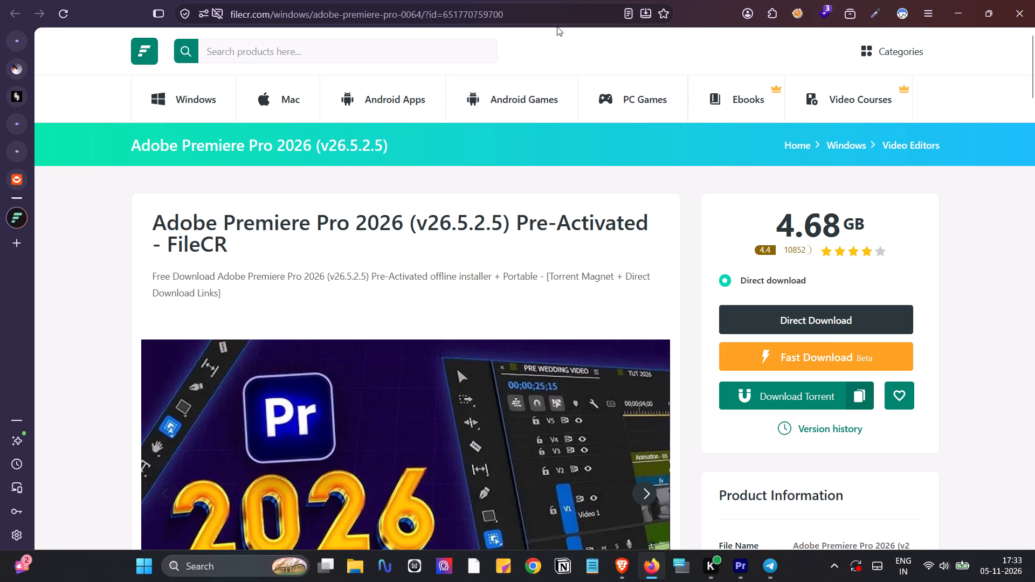
left_click(527, 14)
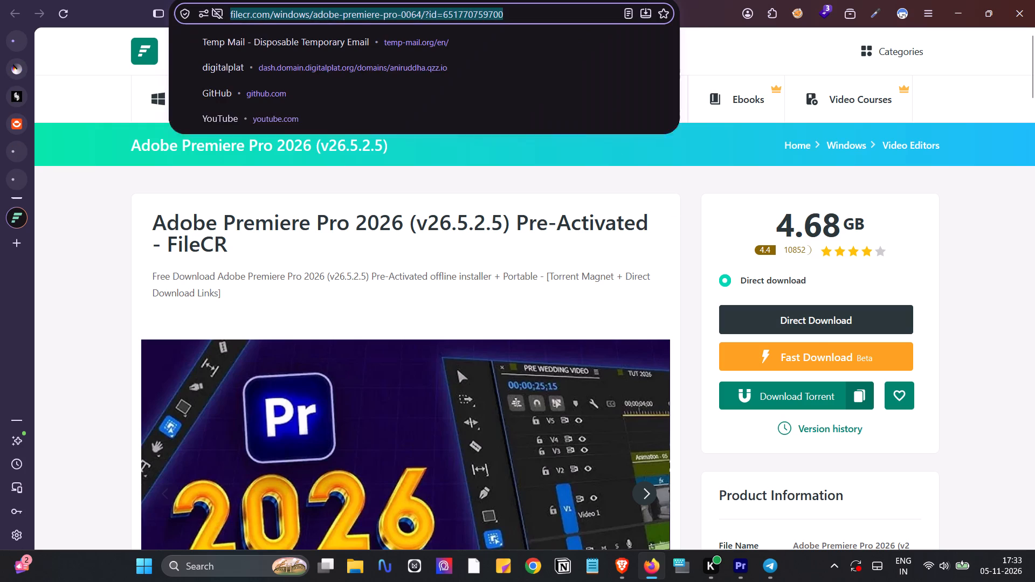
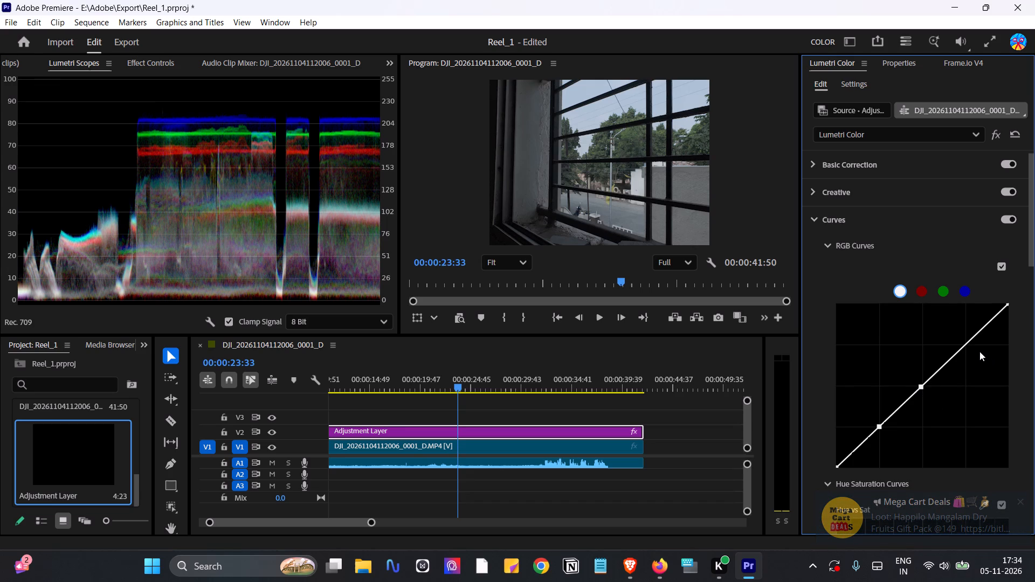
Add a highlights point on the white RGB curve and pull its shadows point well below the diagonal to darken the shadows.
left_click(966, 343)
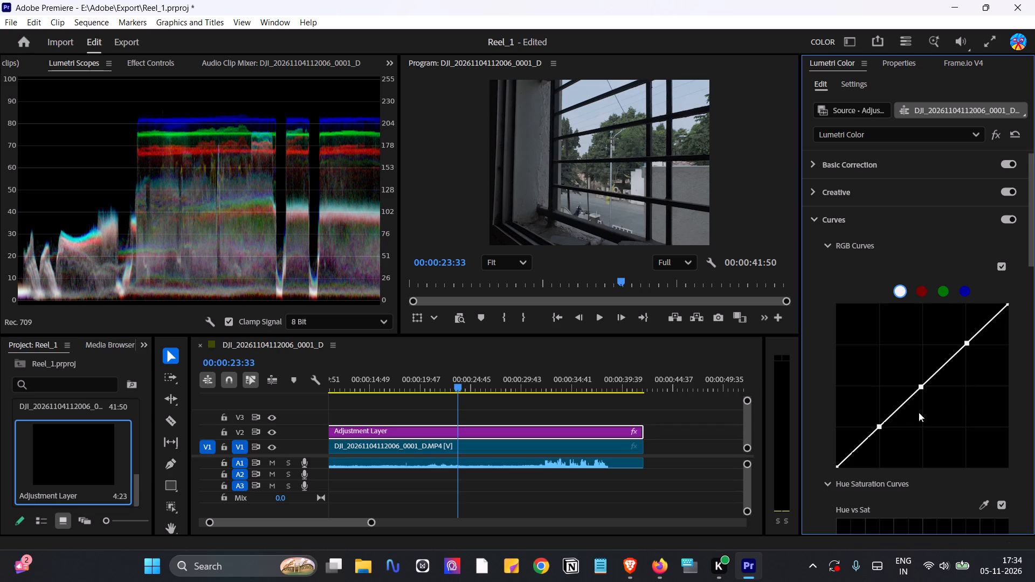
left_click_drag(881, 430, 882, 432)
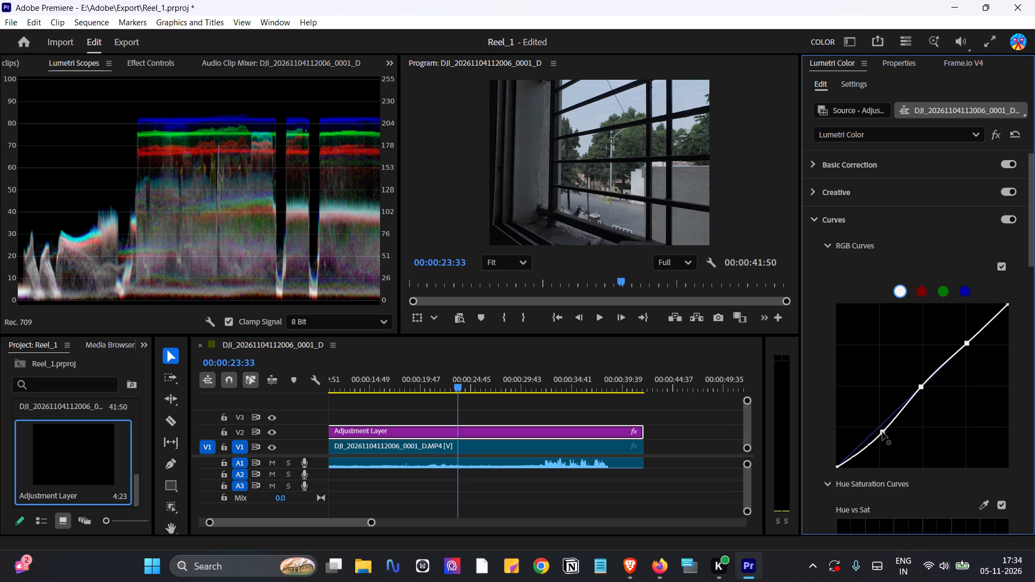
left_click_drag(882, 432, 886, 444)
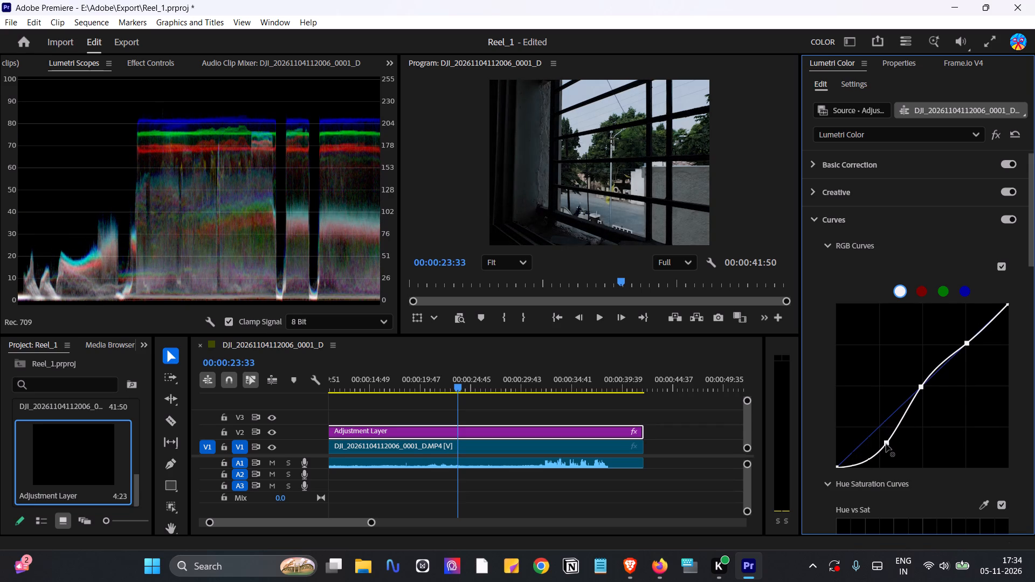
left_click_drag(886, 444, 891, 448)
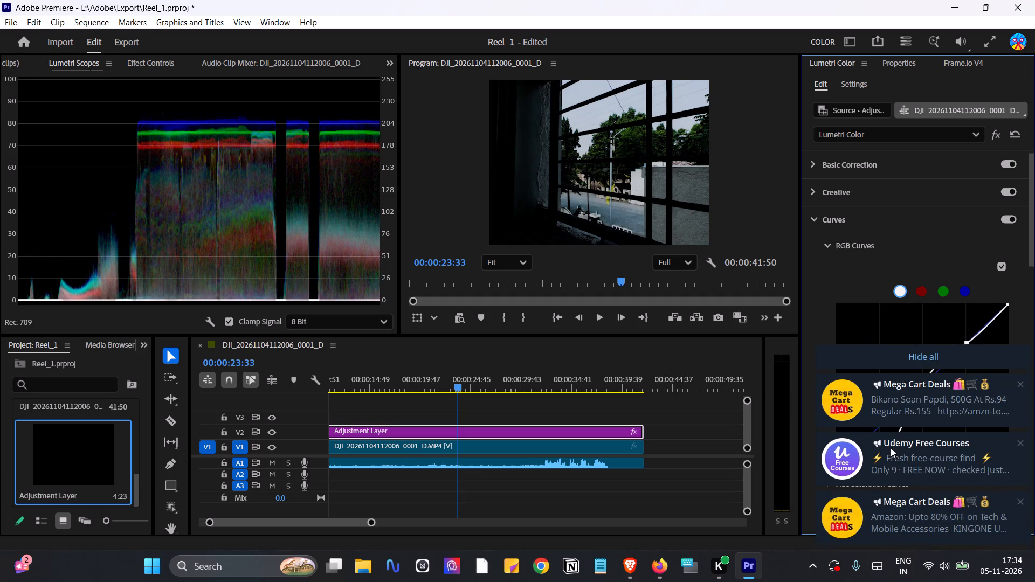